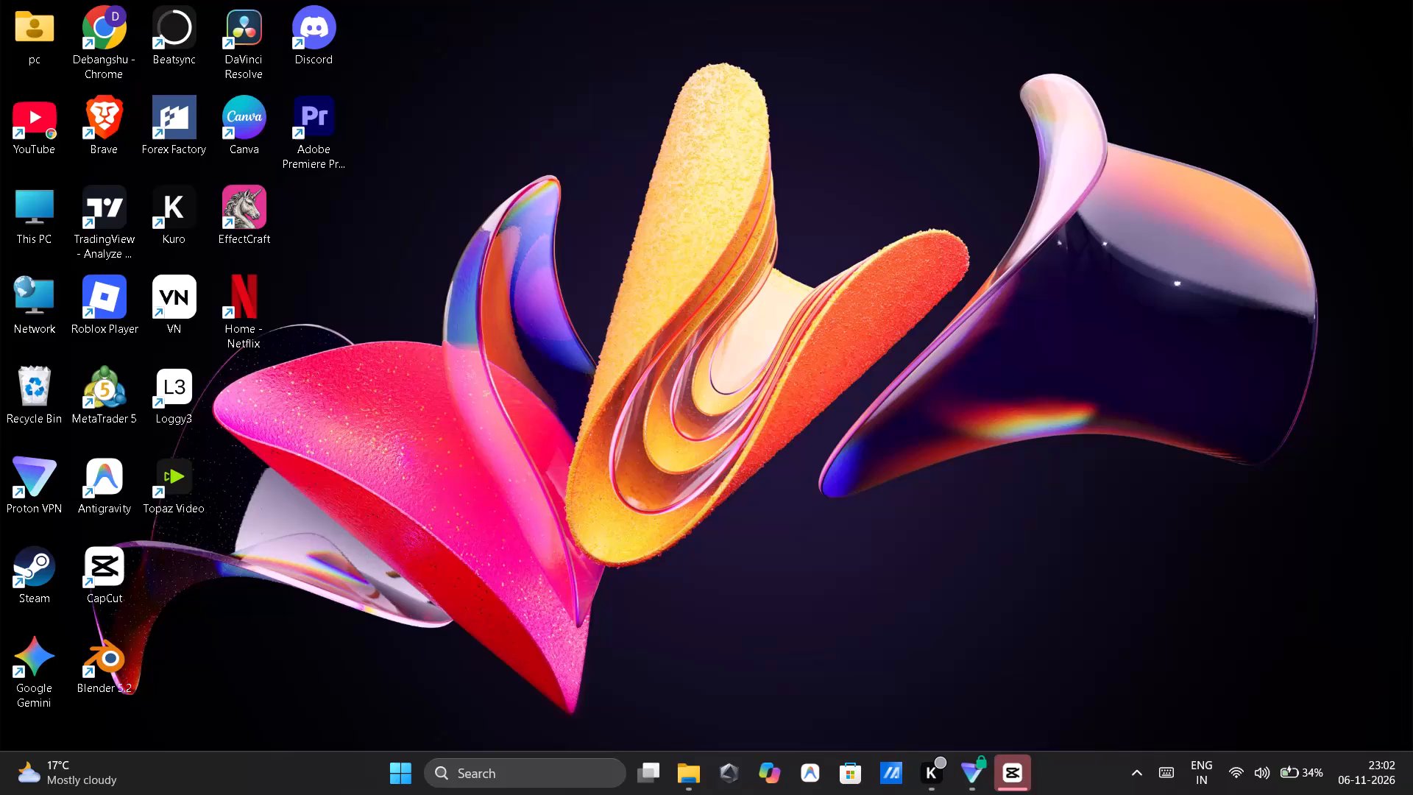
# Open Task Manager to view the computer's CPU performance, and close its window again.
pyautogui.hotkey('ctrl', 'shift', 'Escape')
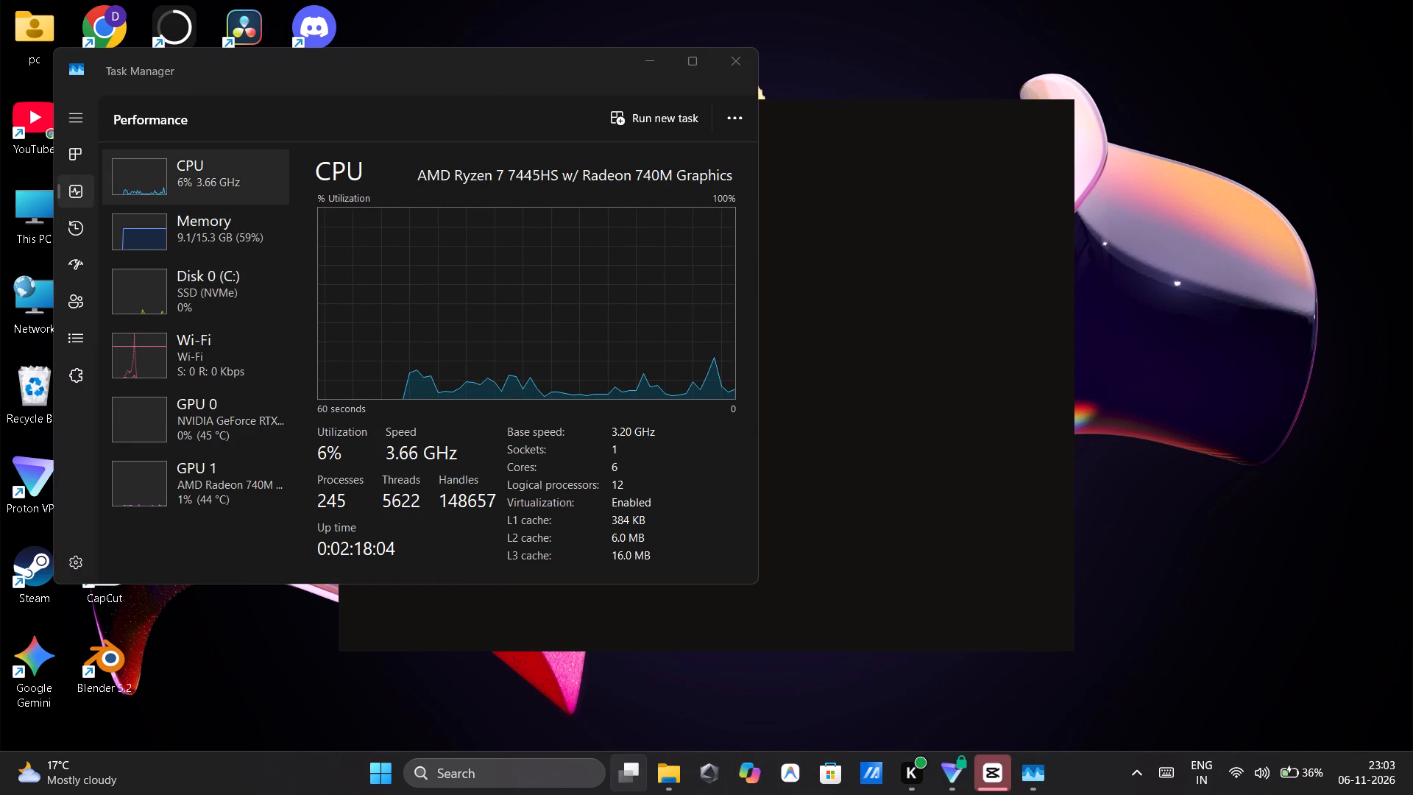
pyautogui.click(513, 53)
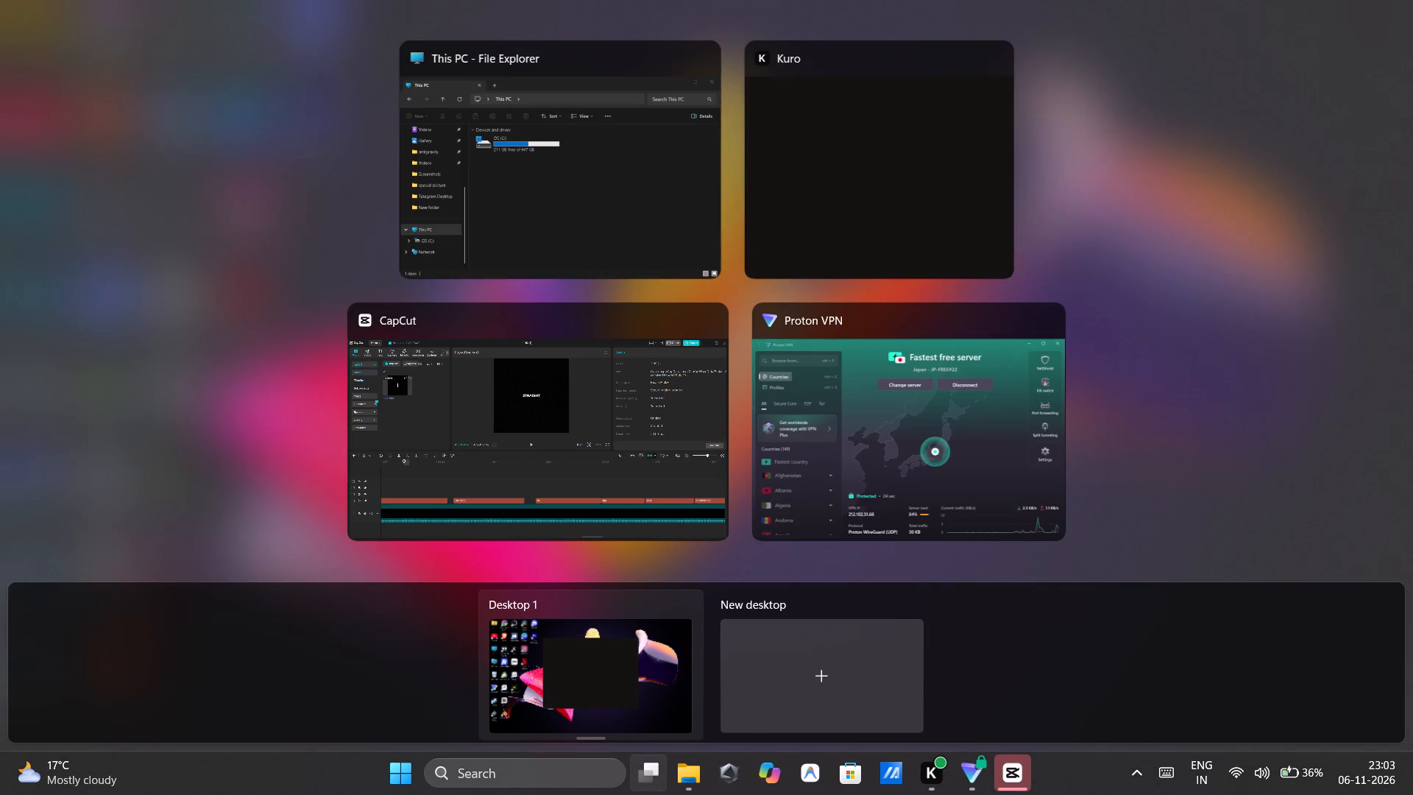
# Close the File Explorer window showing This PC from the overview of open windows.
pyautogui.click(702, 67)
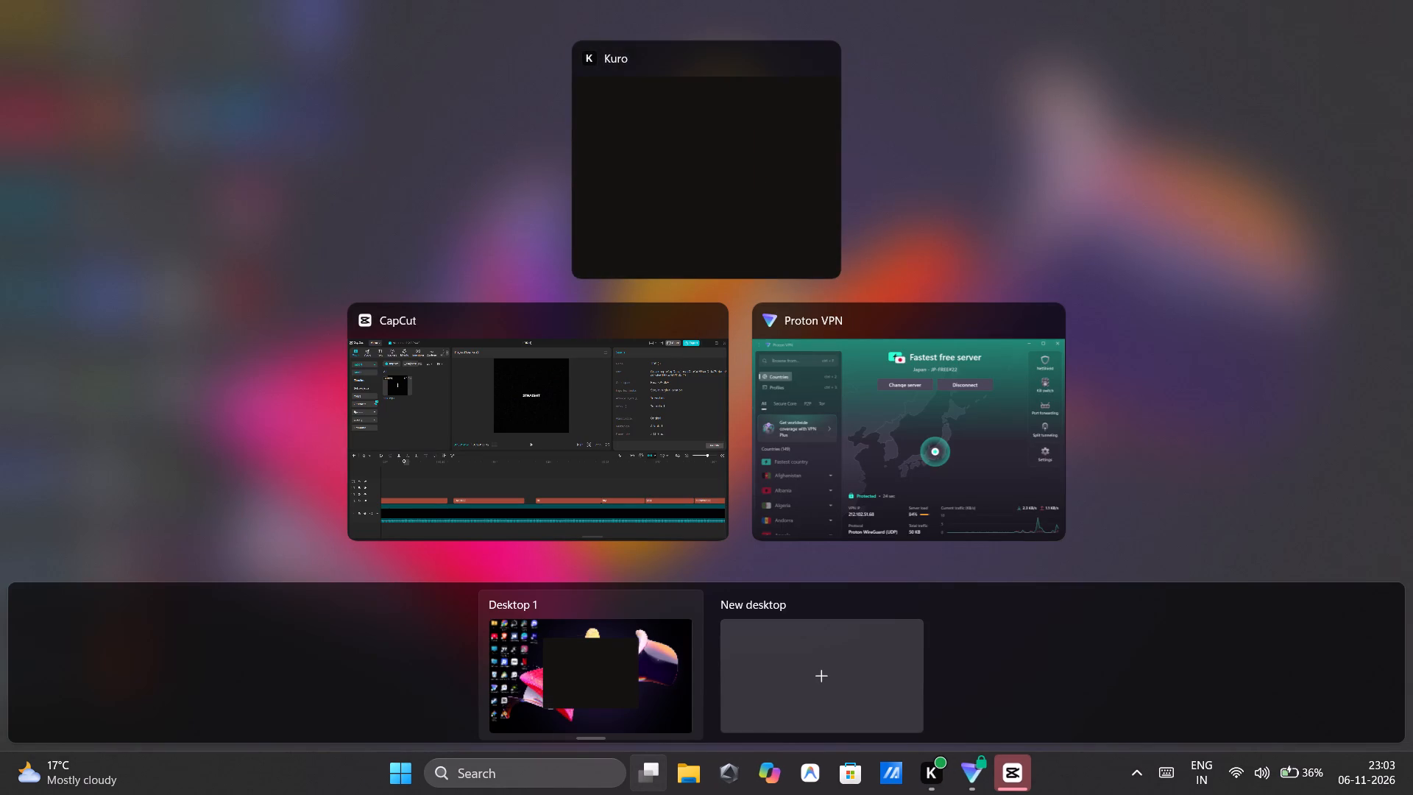
# Switch to the CapCut project window and briefly play the timeline from the STRAIGHT caption into the TALKING caption.
pyautogui.click(631, 380)
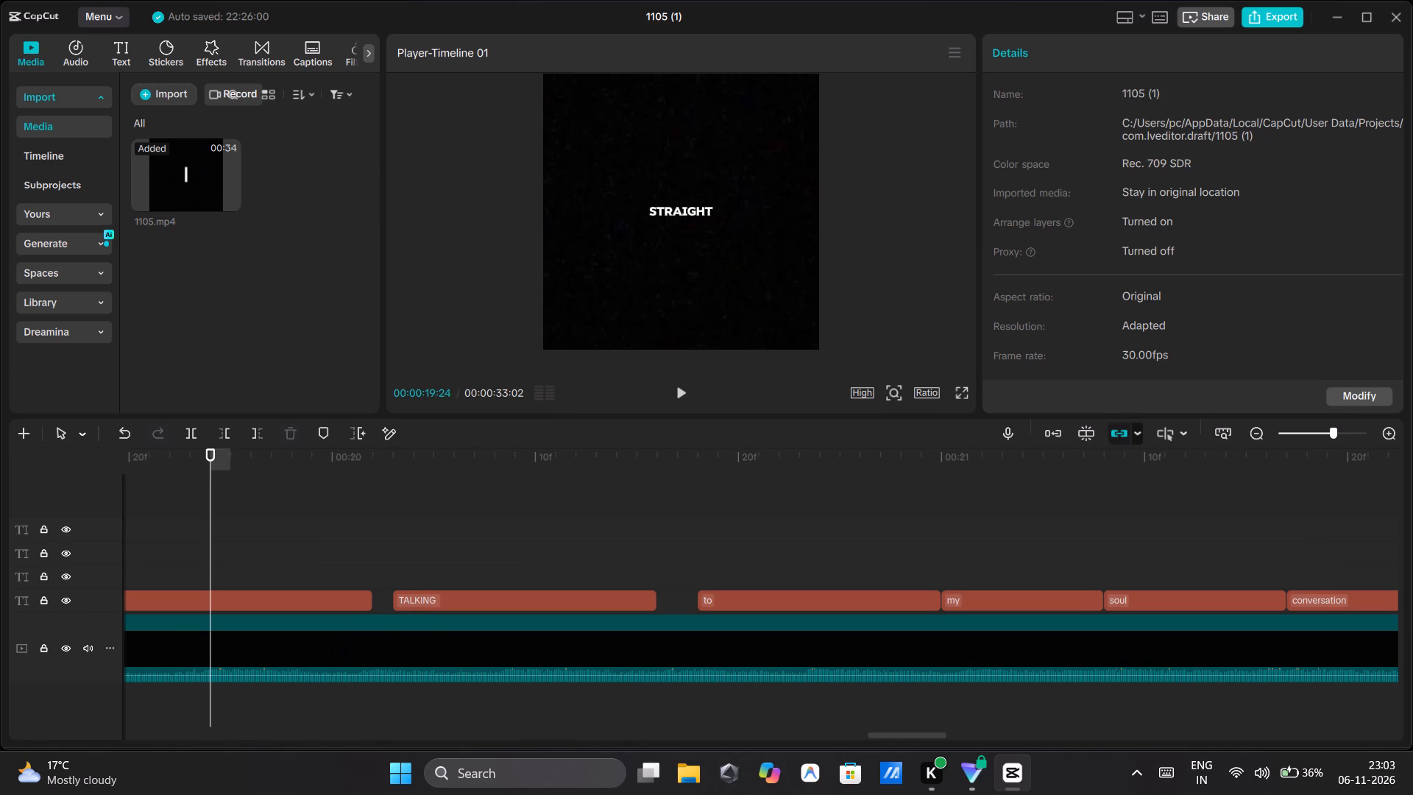
pyautogui.click(676, 390)
pyautogui.click(676, 390)
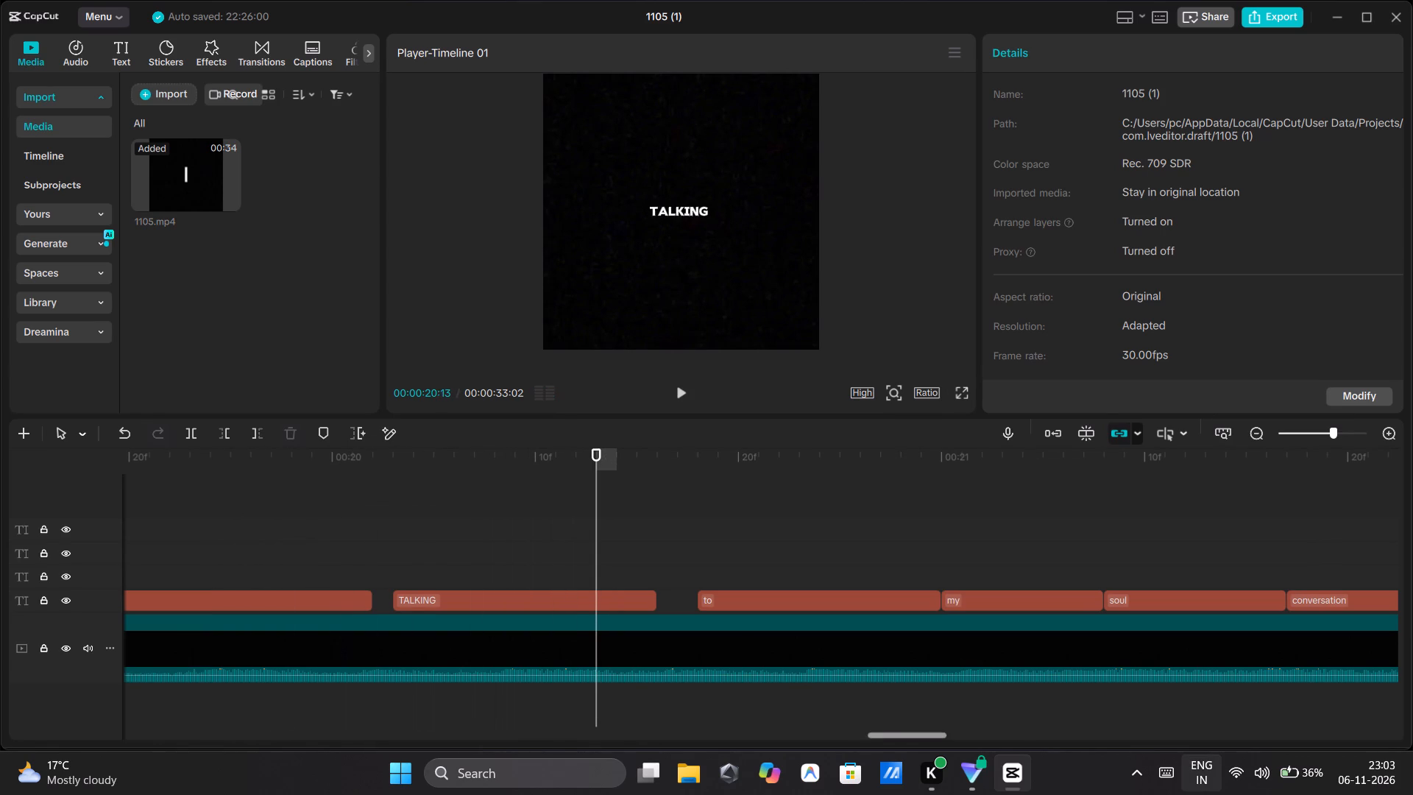
# Set the system volume to about two-thirds, and return to the timeline with the playhead on the "my" caption.
pyautogui.click(1251, 791)
pyautogui.click(1267, 664)
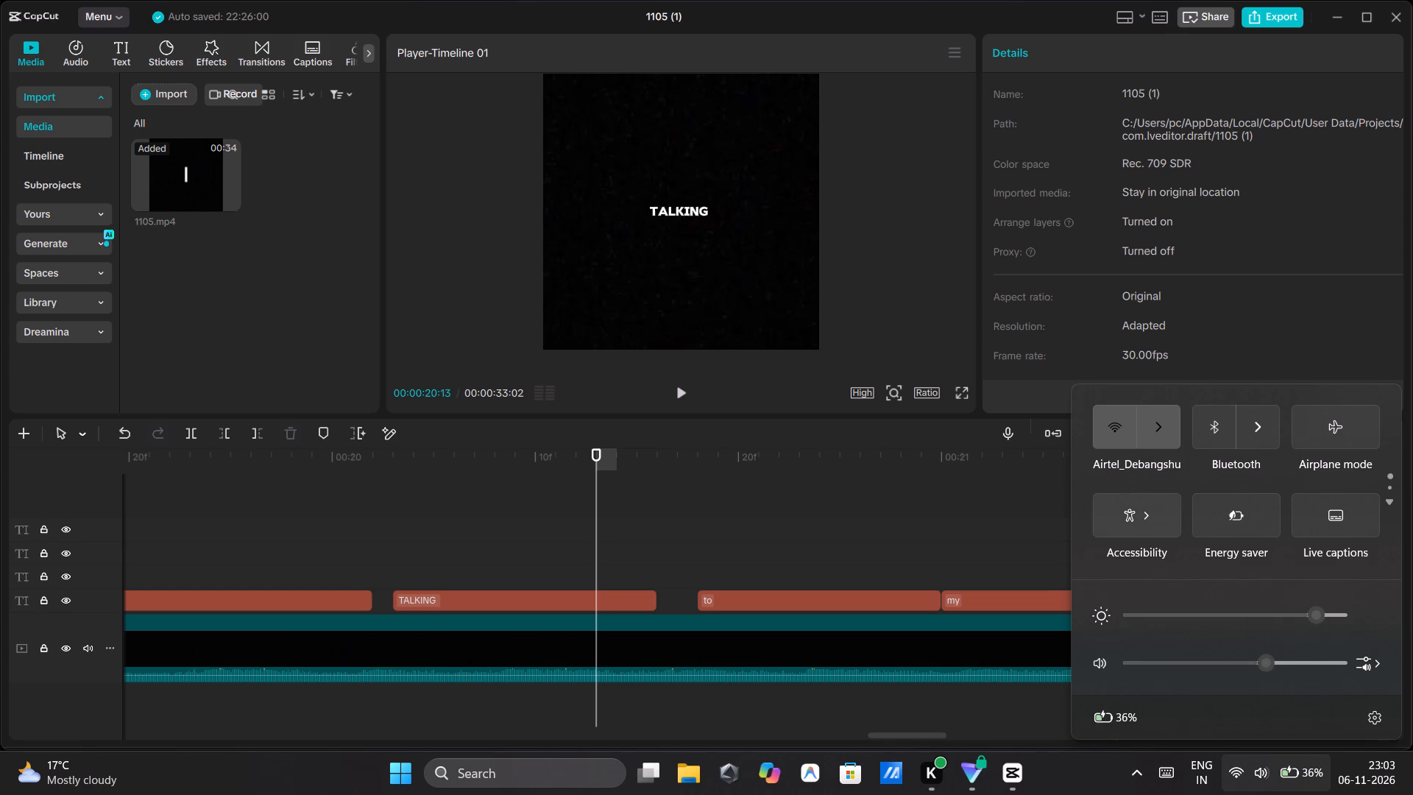
pyautogui.click(981, 490)
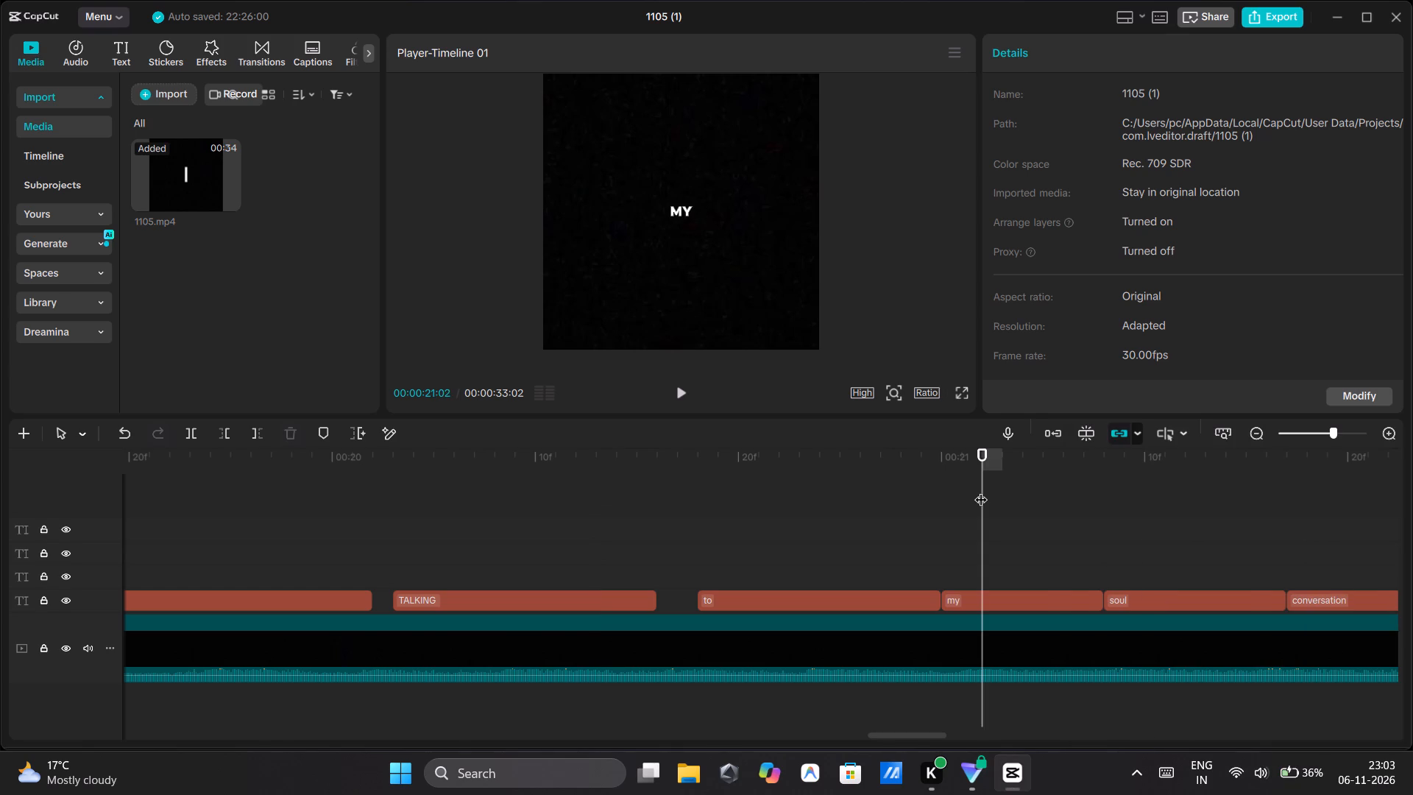
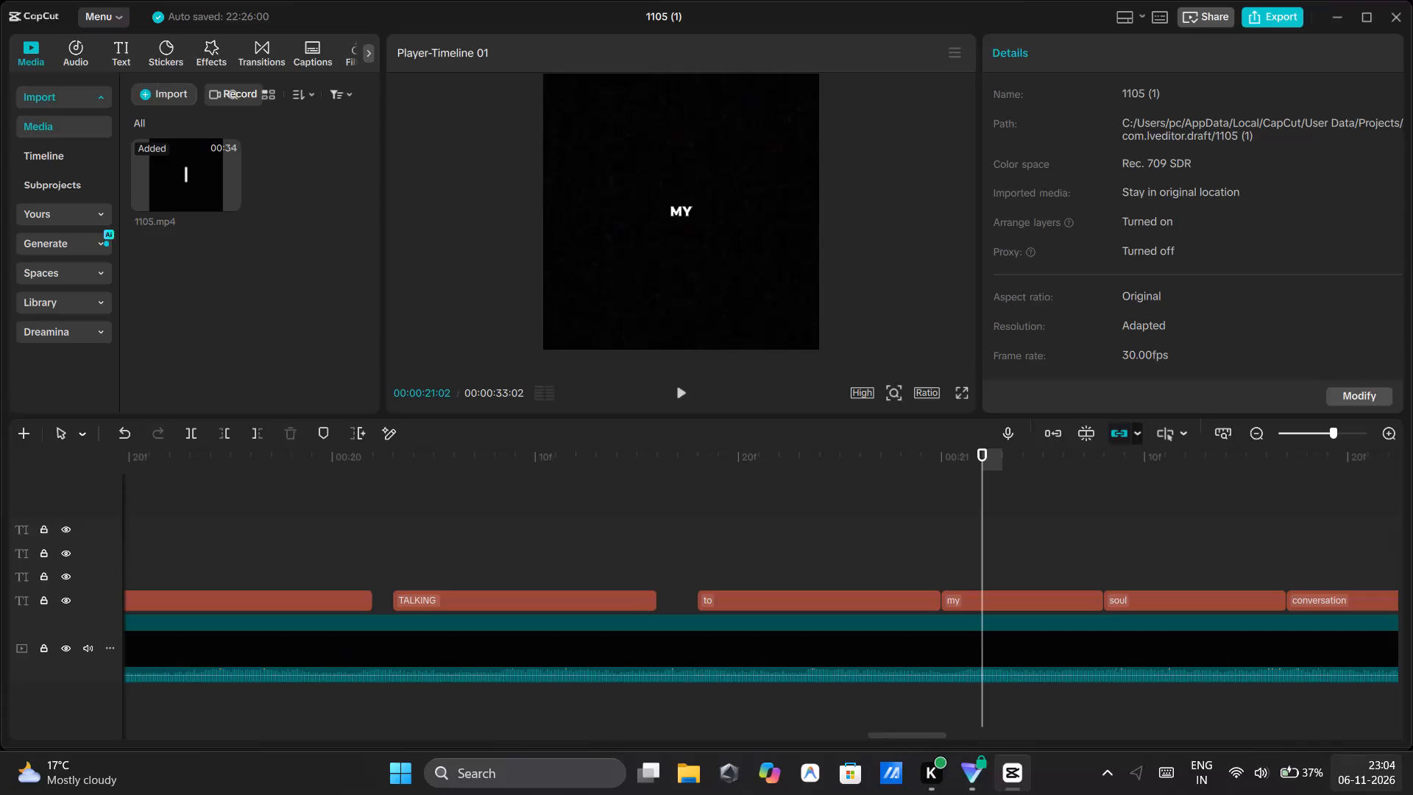
# Turn on Bluetooth and check the device list for the OnePlus Nord Buds 3 Pro connection.
pyautogui.click(1271, 790)
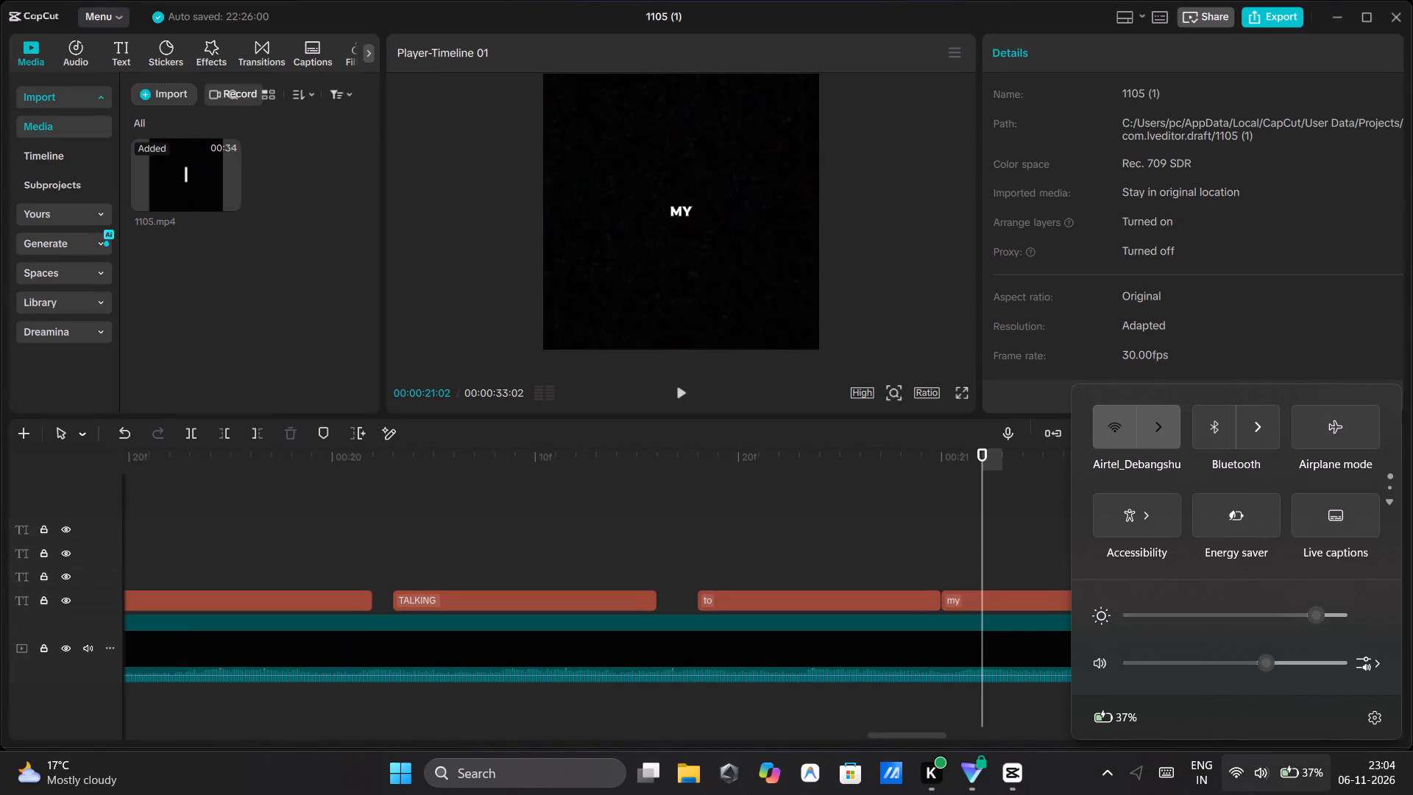
pyautogui.click(1219, 423)
pyautogui.click(1280, 446)
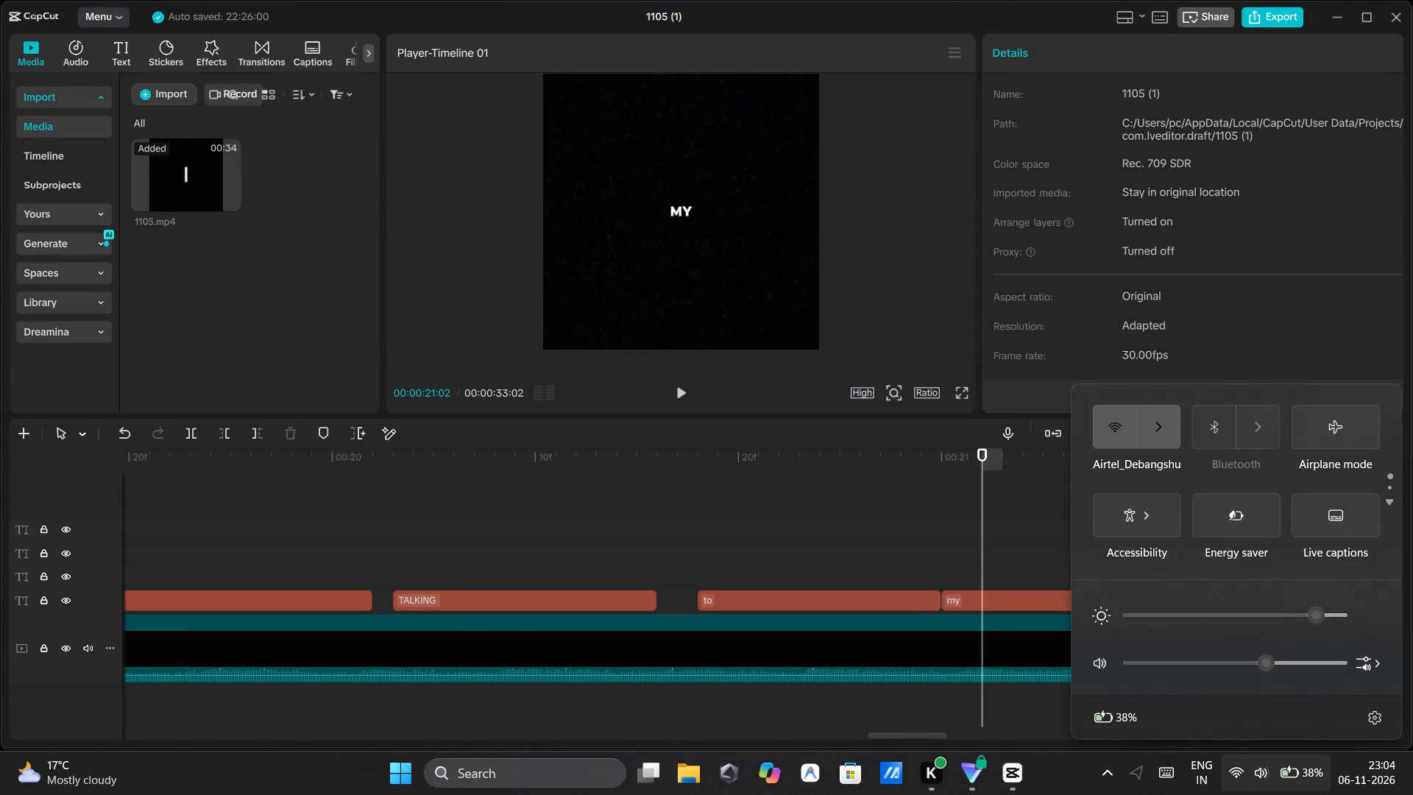
pyautogui.click(1269, 437)
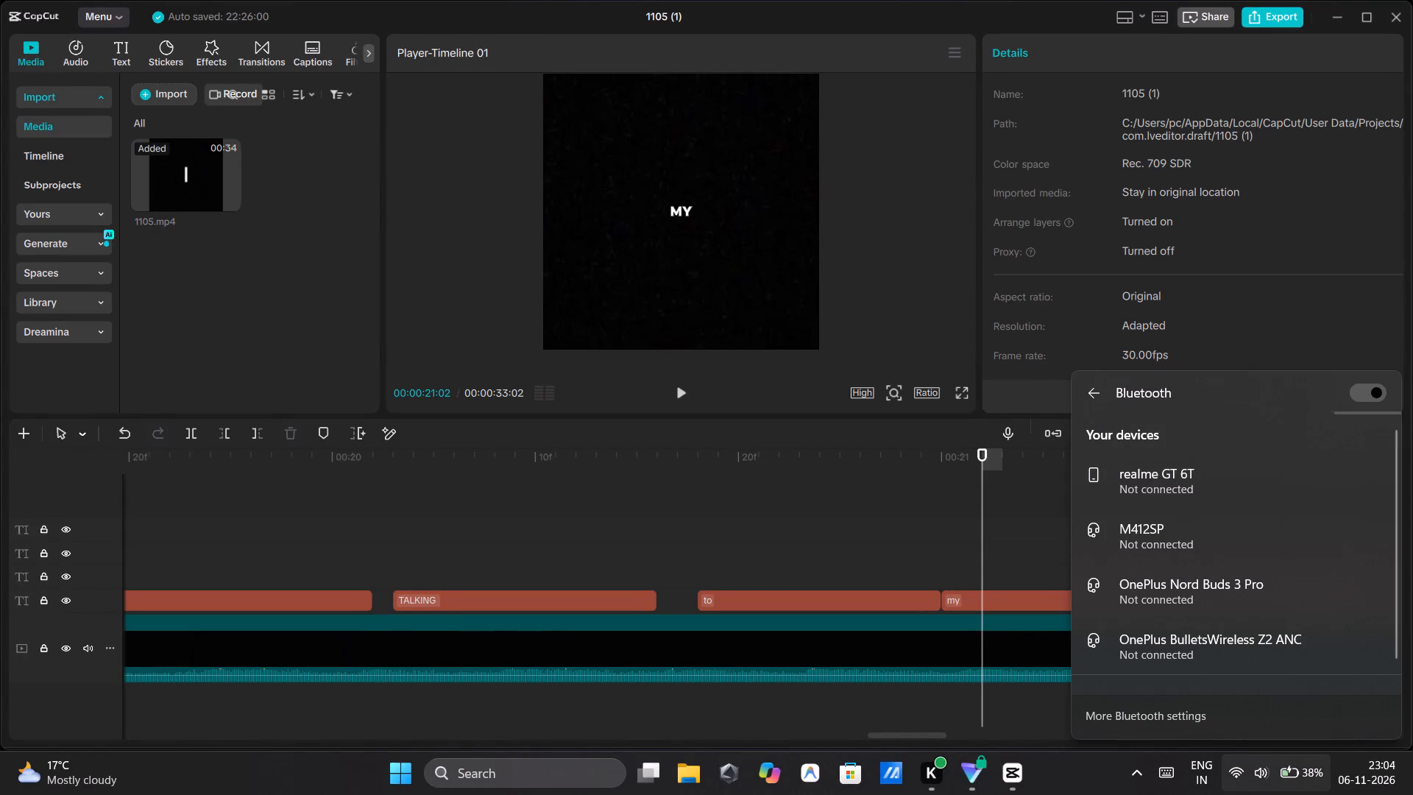
pyautogui.click(863, 500)
pyautogui.click(1292, 794)
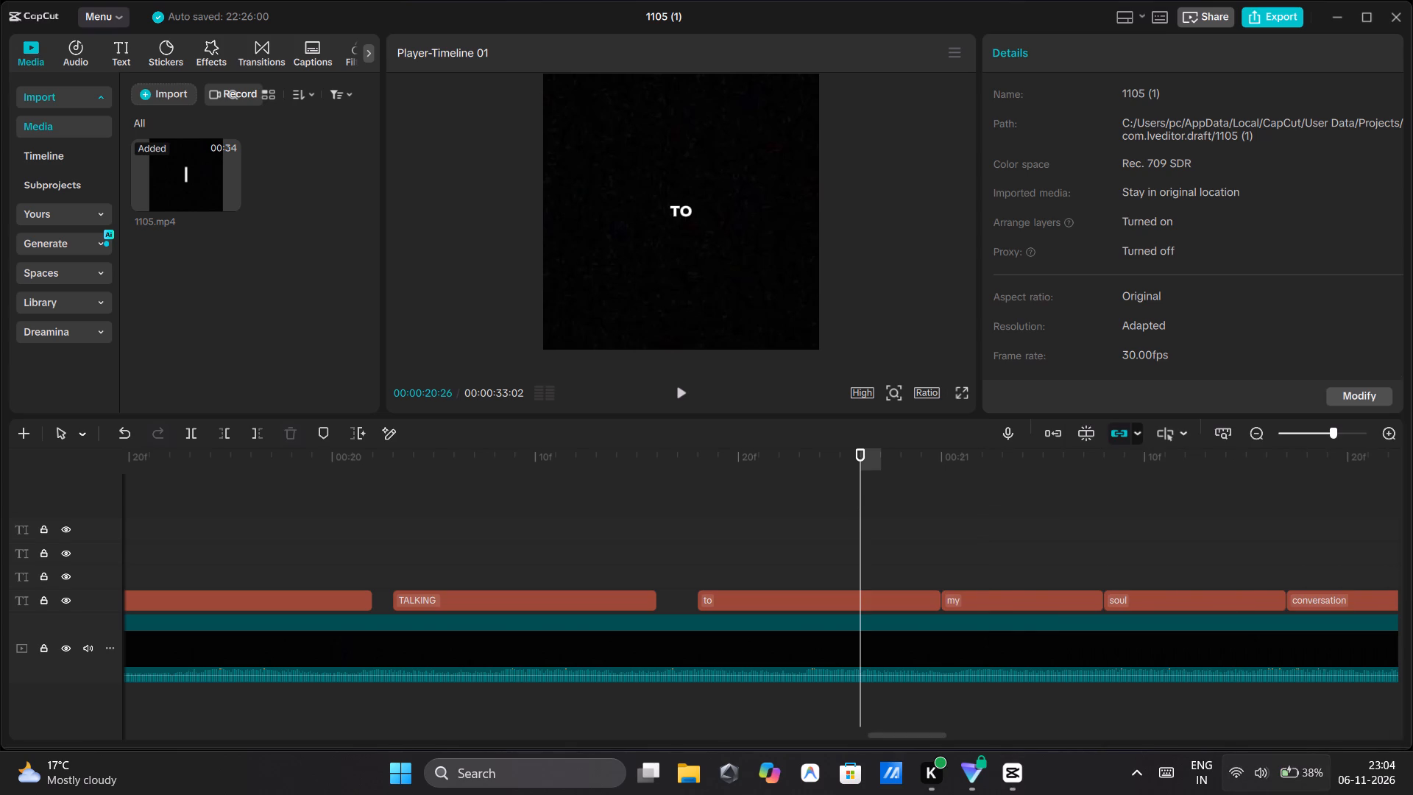
pyautogui.click(1235, 431)
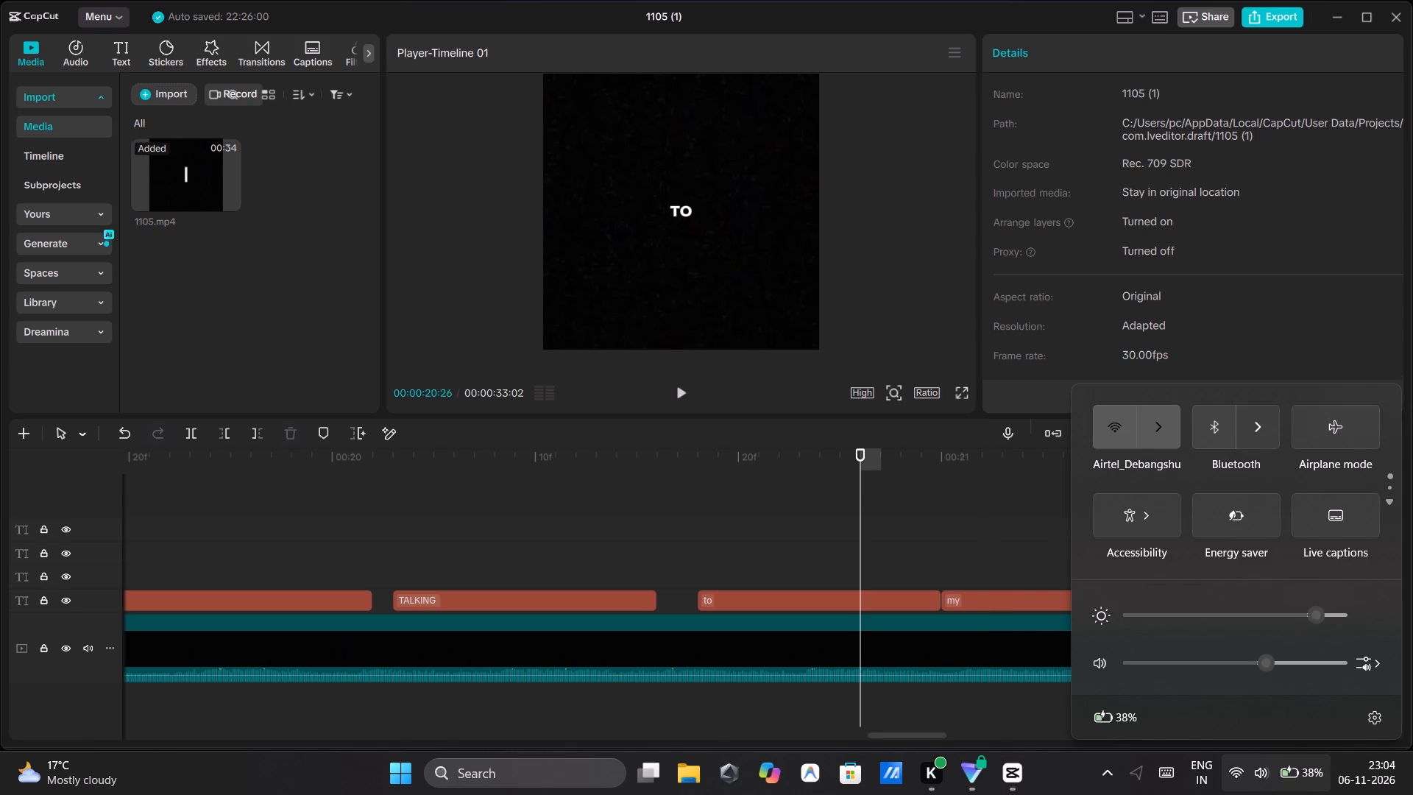
pyautogui.click(1212, 430)
pyautogui.click(1242, 431)
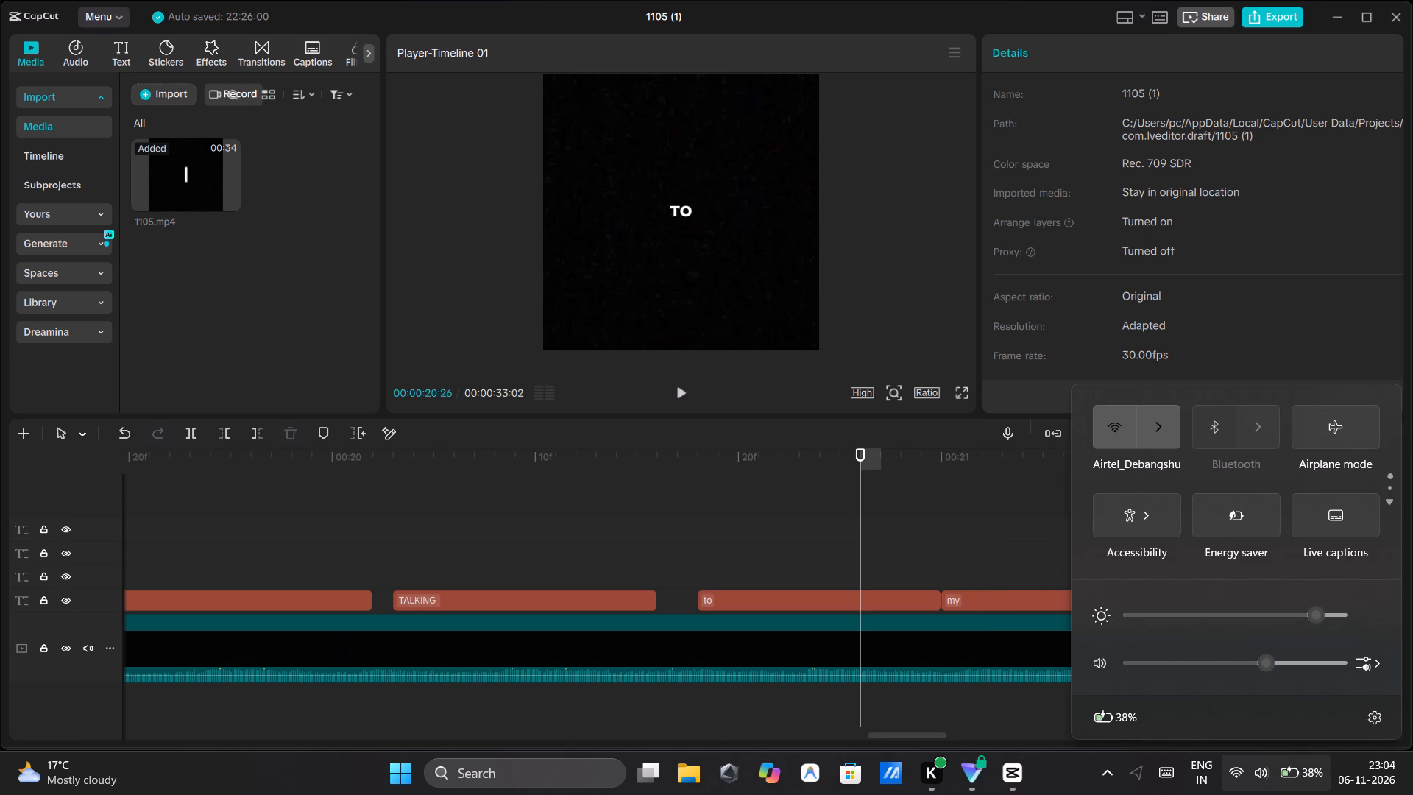
pyautogui.click(1242, 431)
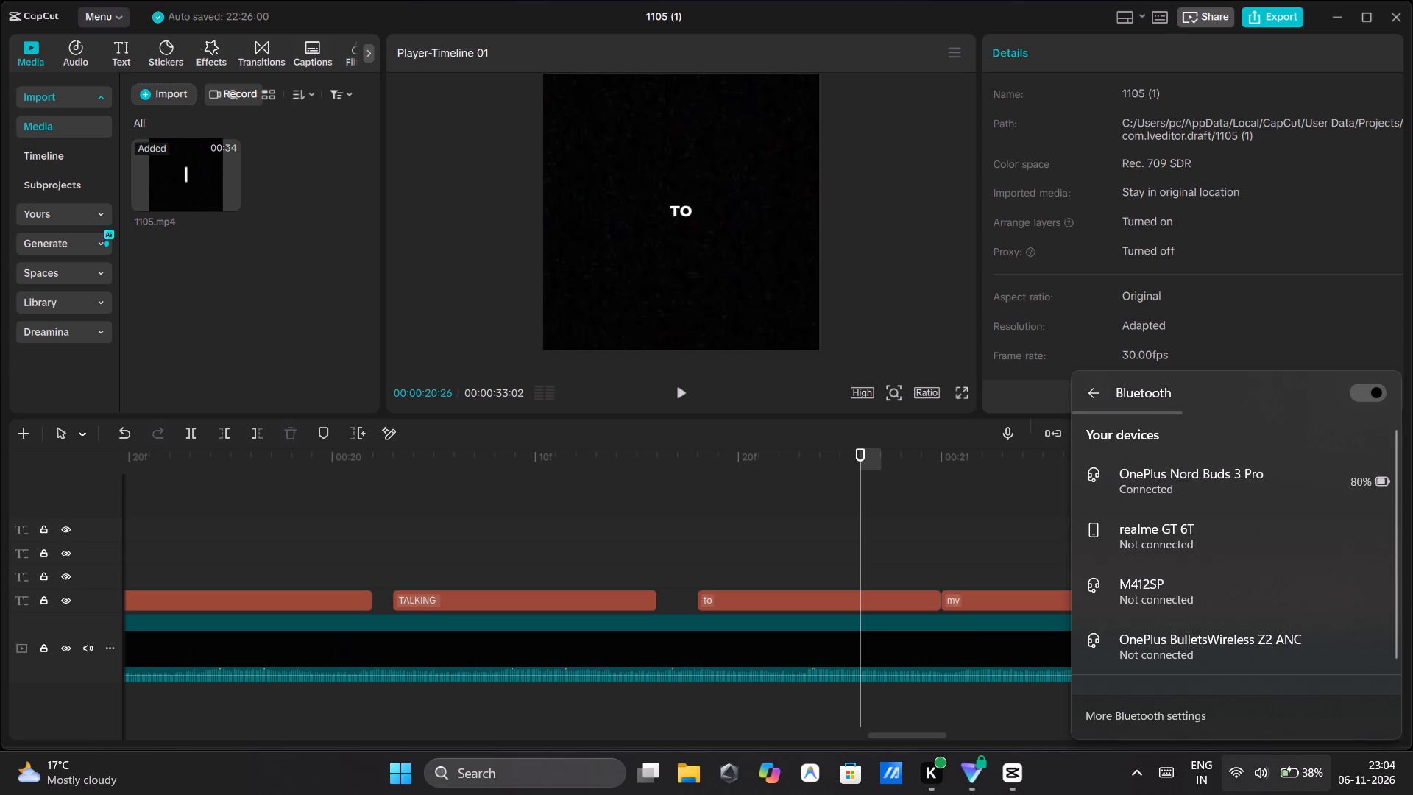
pyautogui.click(713, 478)
# Test playback of the captions after "to" and recheck the earbuds' Bluetooth connection.
pyautogui.click(679, 391)
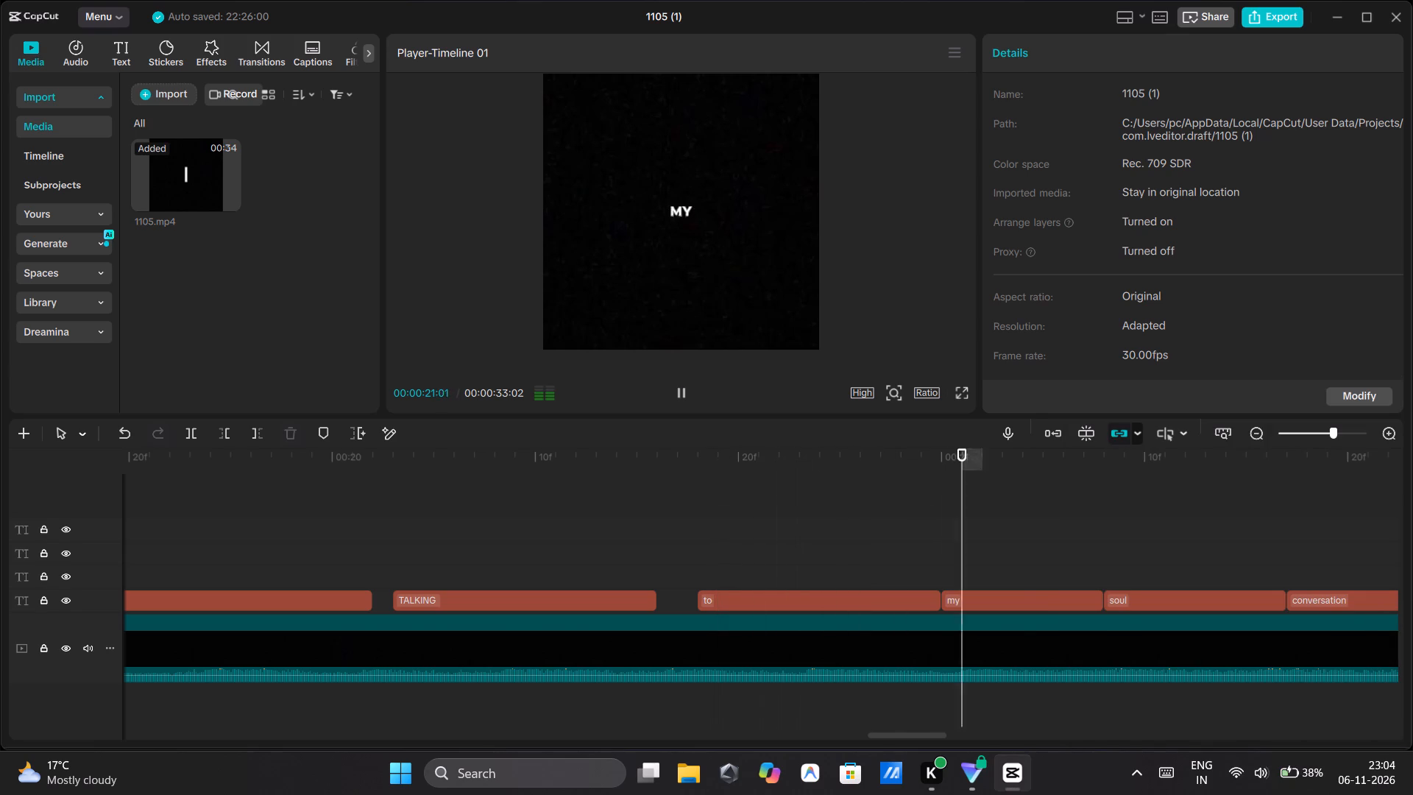
pyautogui.click(679, 391)
pyautogui.click(1247, 788)
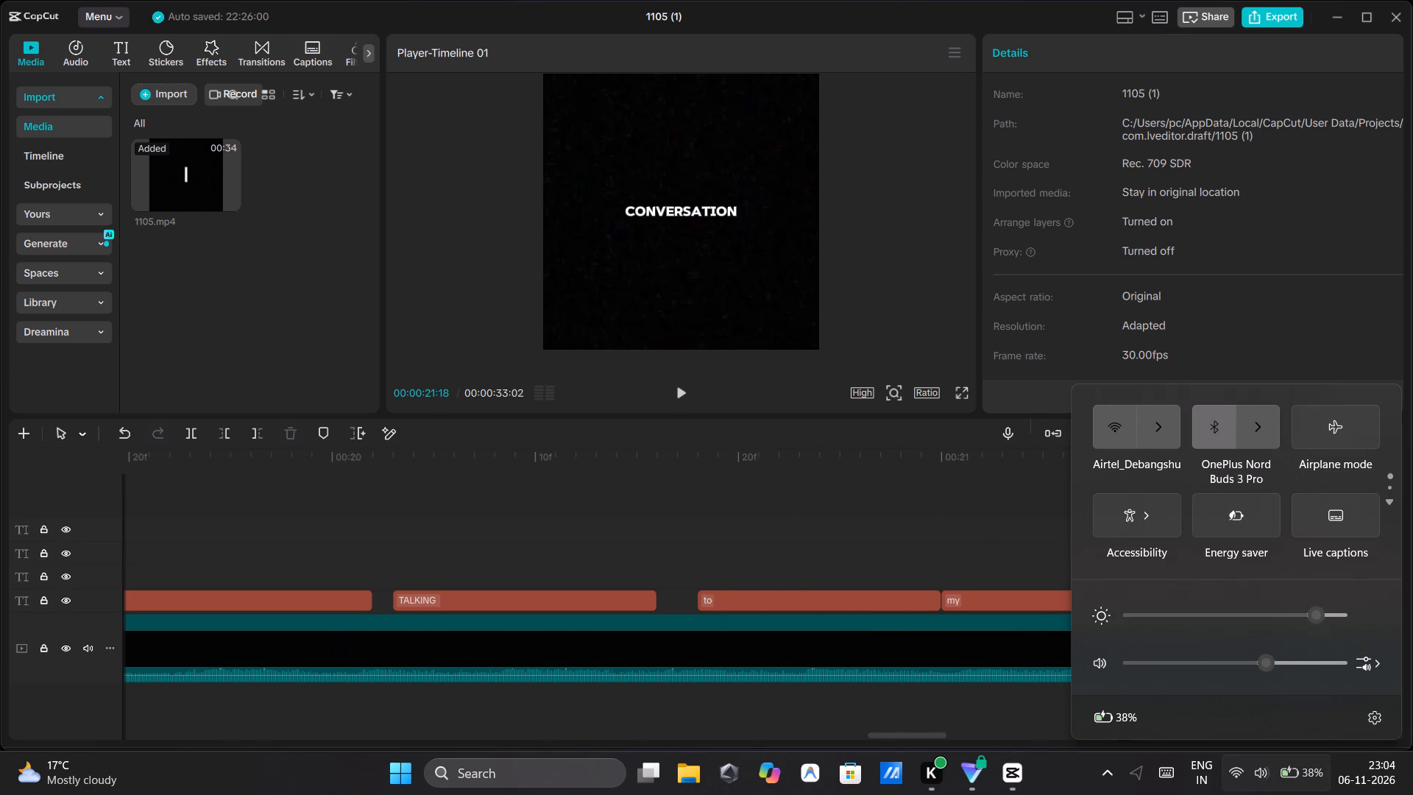
pyautogui.click(1259, 422)
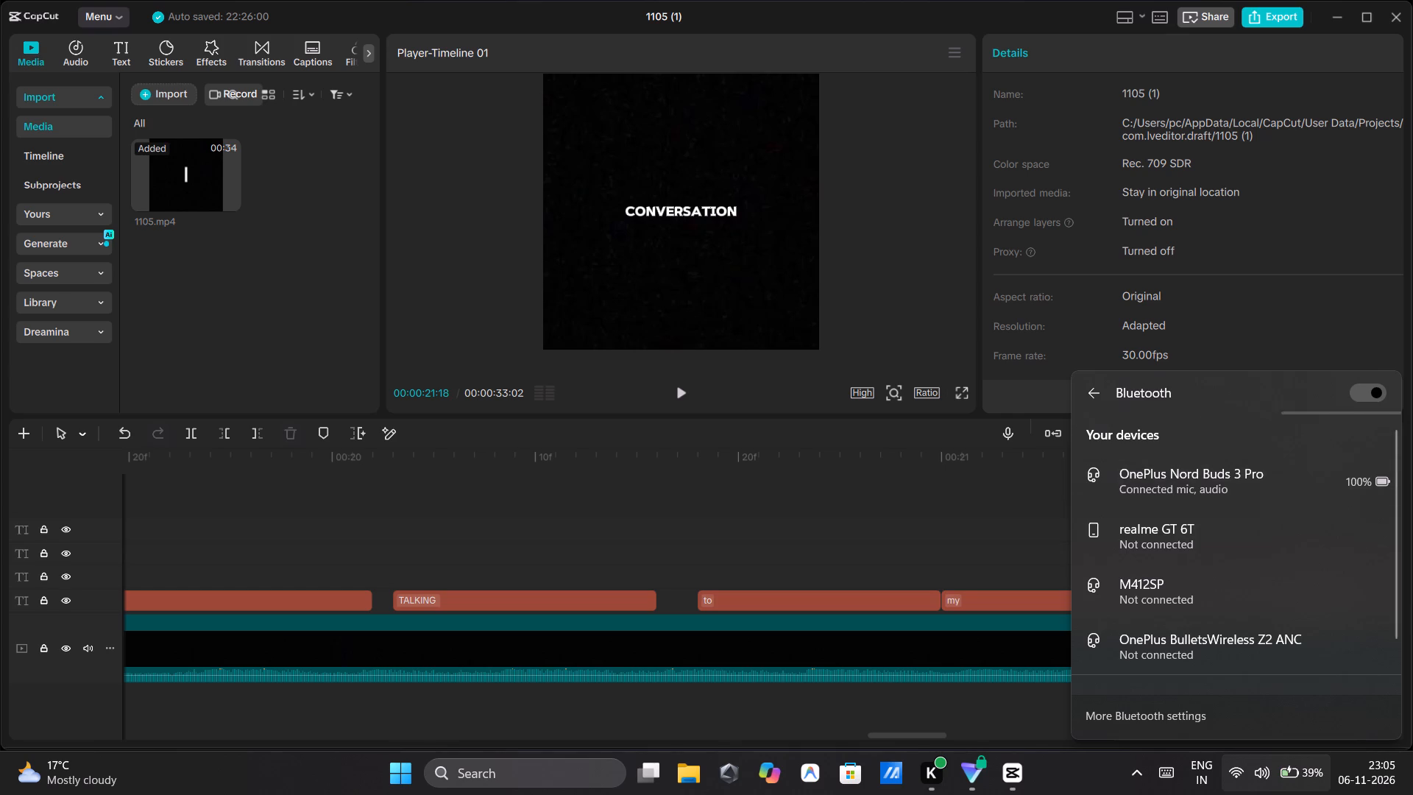
pyautogui.click(1003, 490)
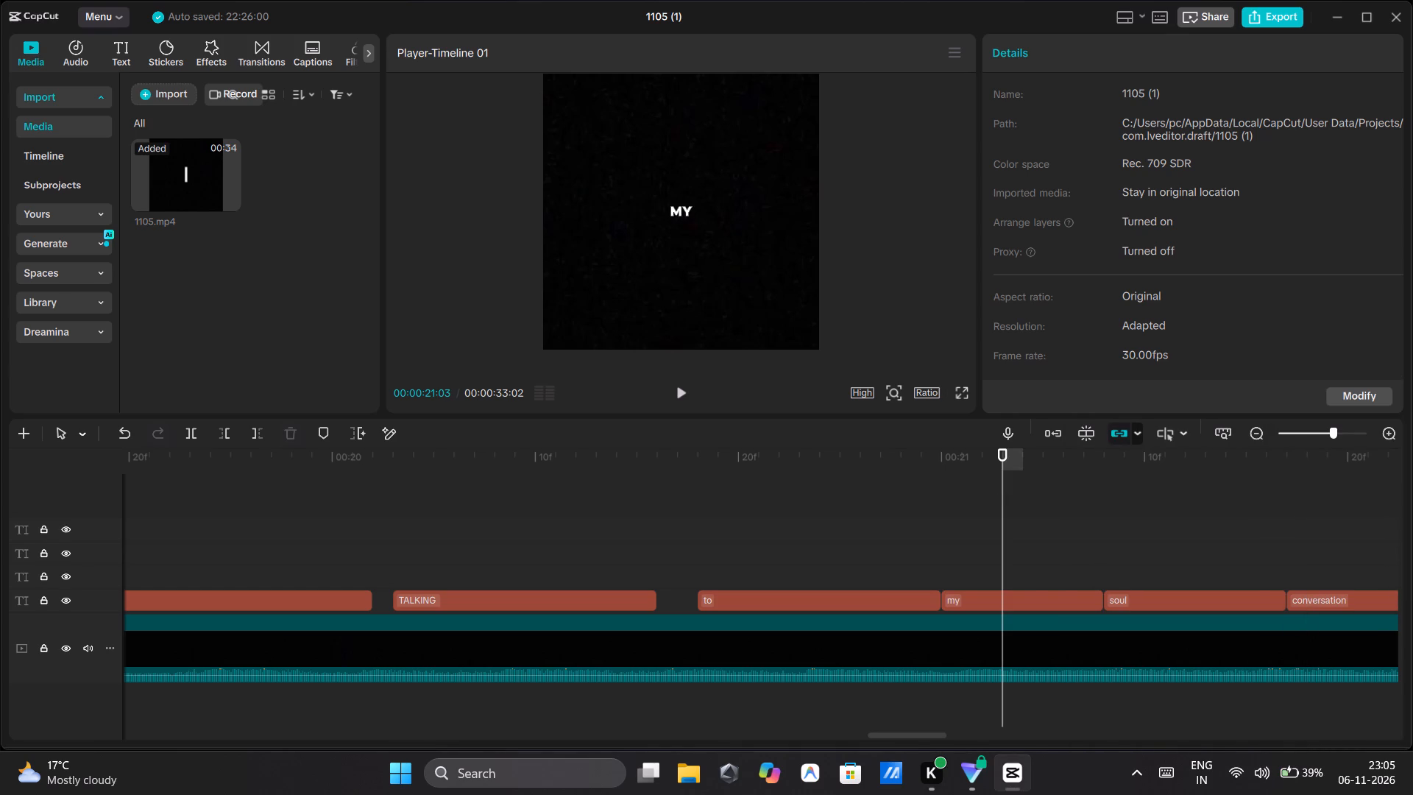
pyautogui.click(685, 397)
pyautogui.click(685, 397)
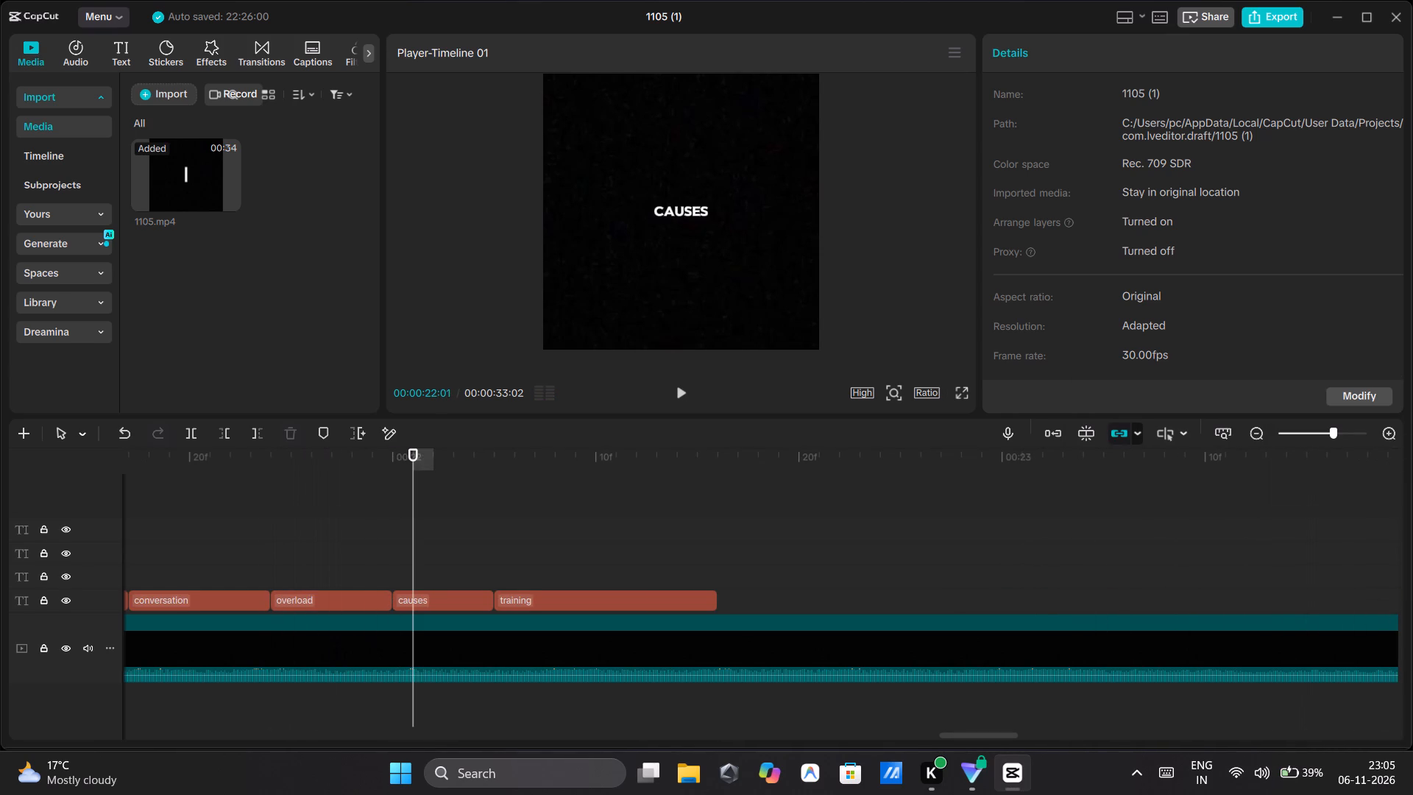
# Lower the system volume slightly.
pyautogui.click(1305, 779)
pyautogui.click(1228, 663)
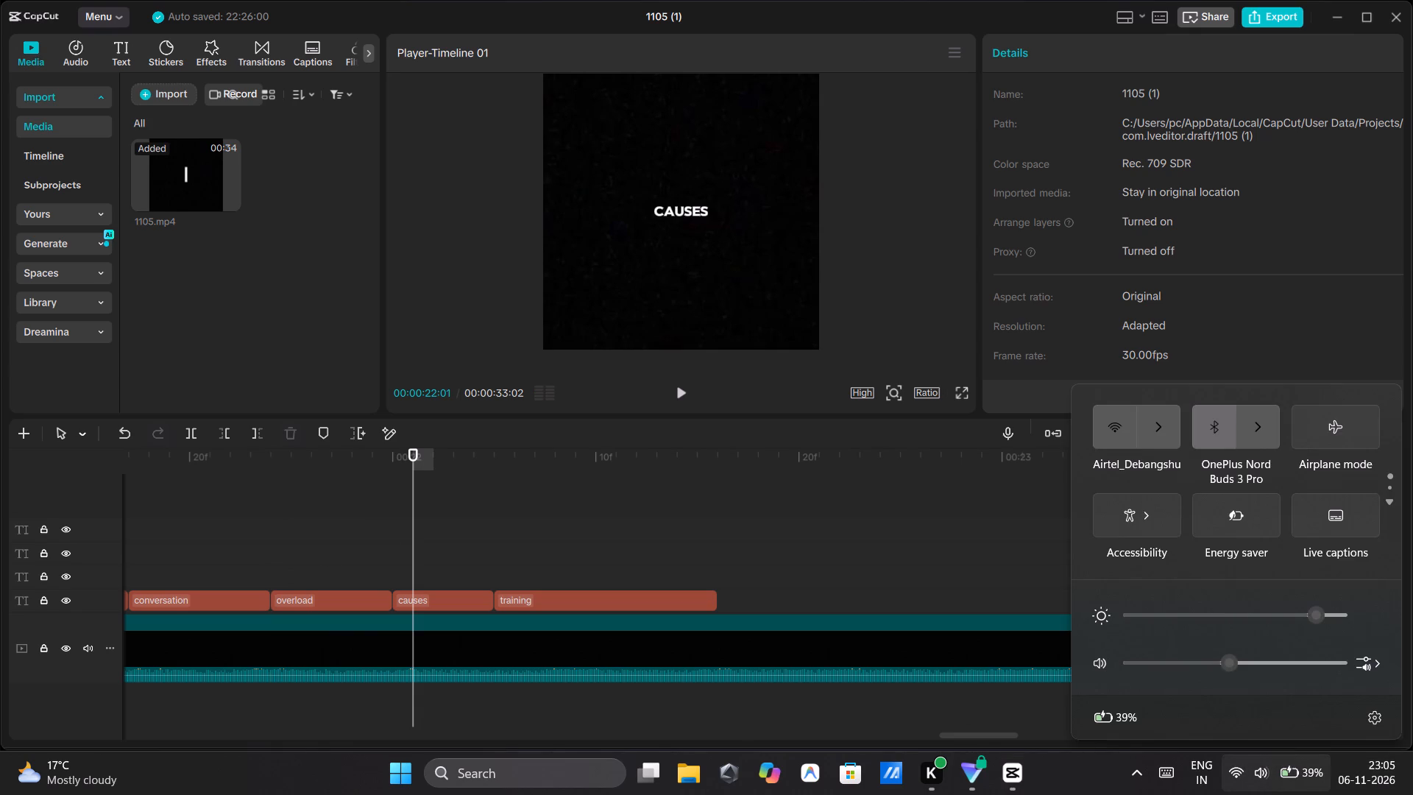
# Go back to 00:00:15:26, just before the "how" caption, and play through the "TALKING" caption to review the timing.
pyautogui.moveTo(414, 473); pyautogui.dragTo(188, 525)
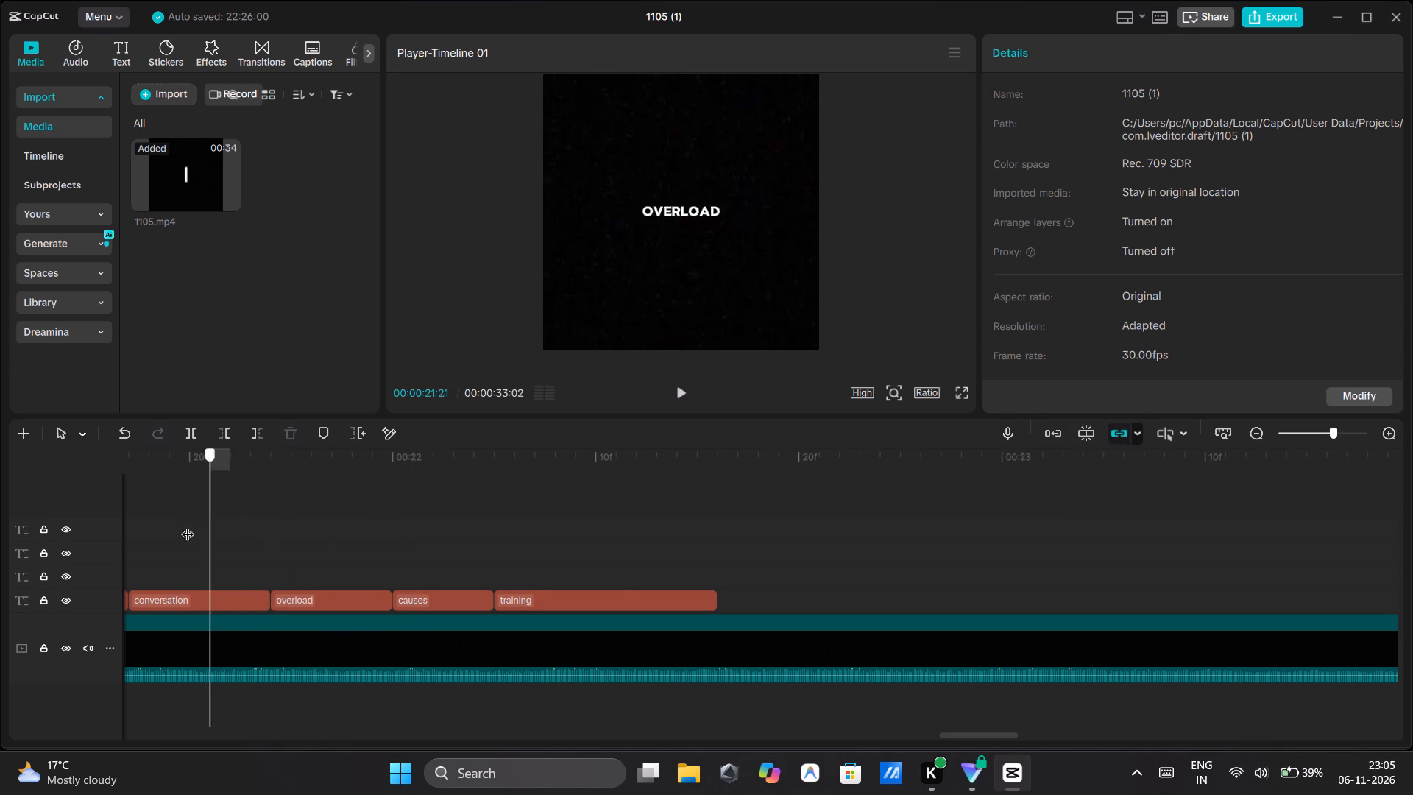
pyautogui.moveTo(188, 525); pyautogui.dragTo(525, 483)
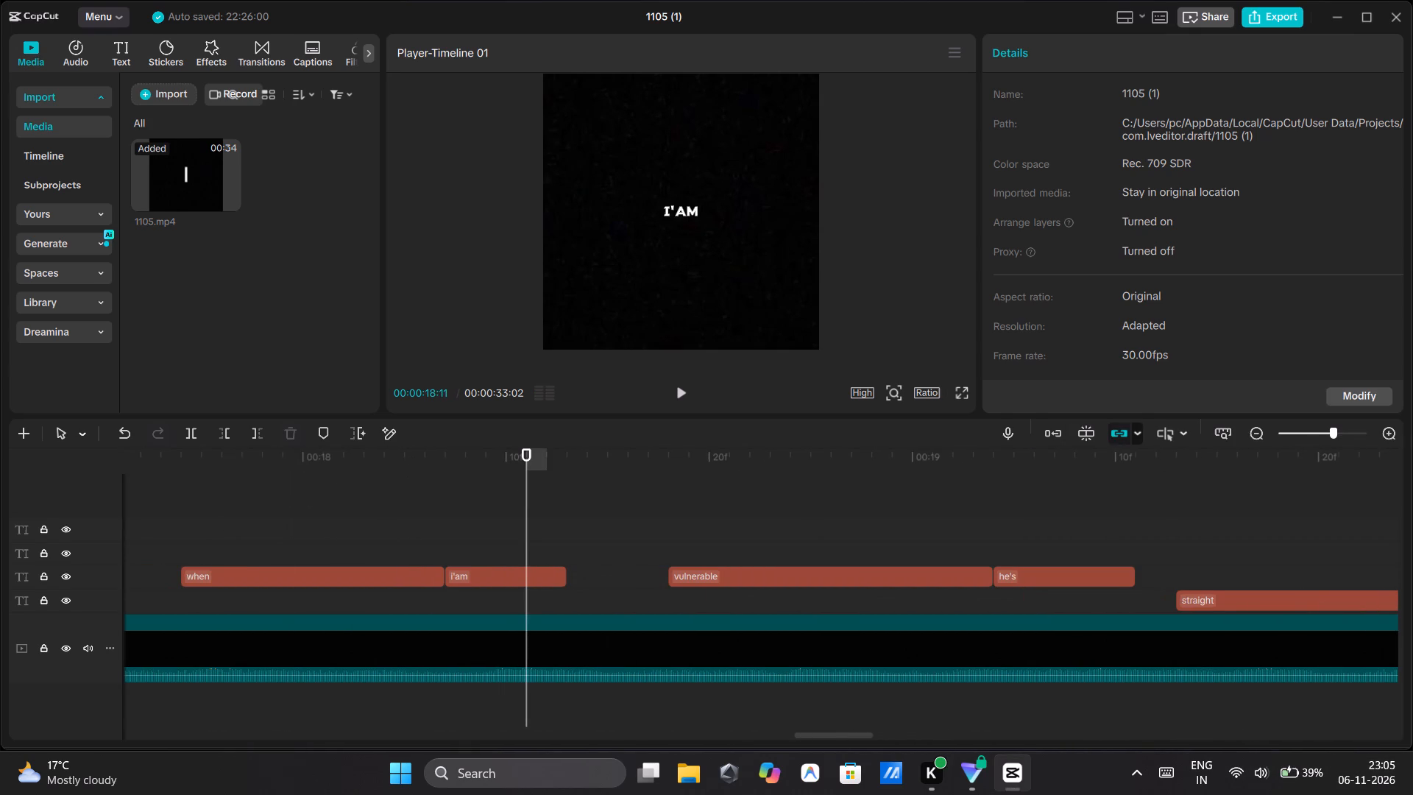
pyautogui.click(241, 511)
pyautogui.moveTo(241, 511); pyautogui.dragTo(61, 529)
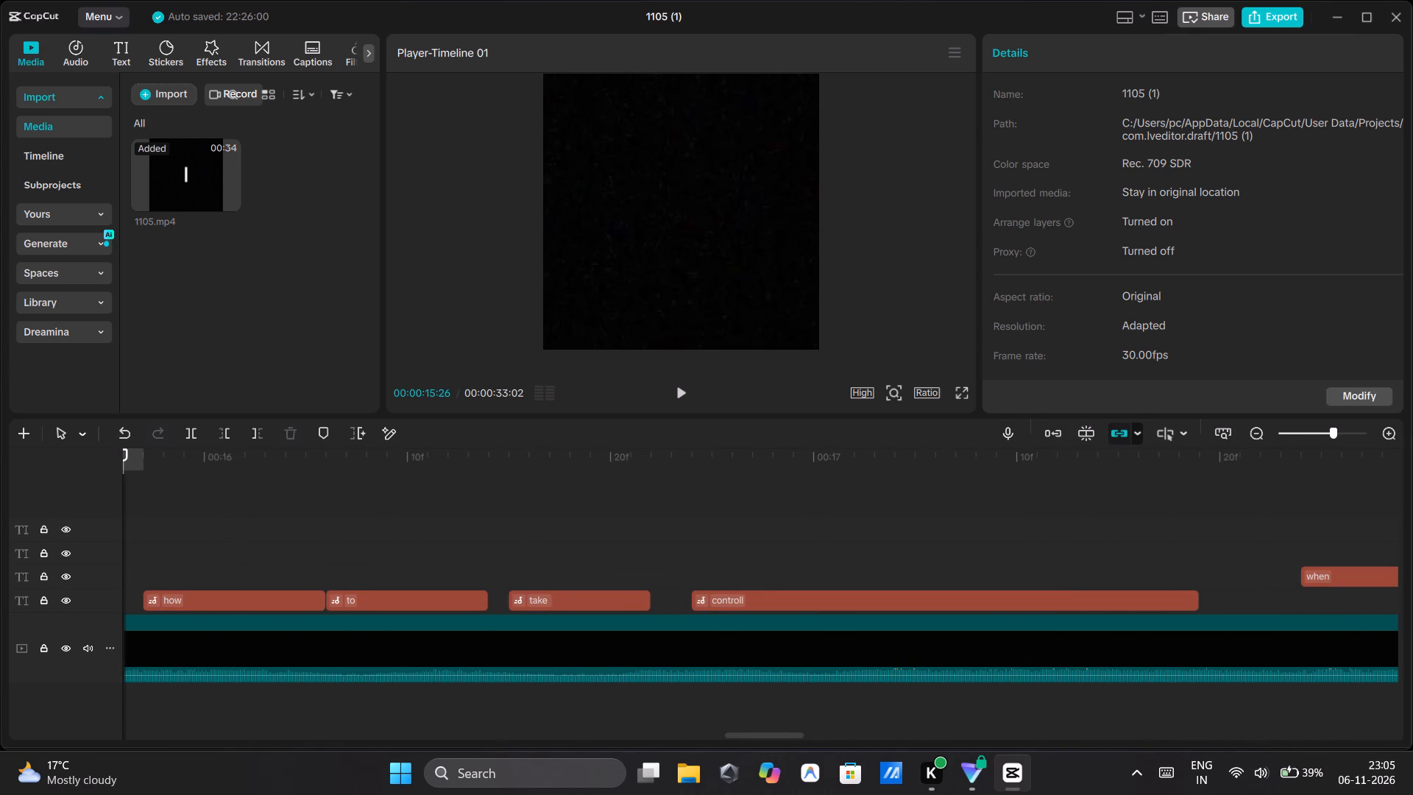
pyautogui.click(673, 395)
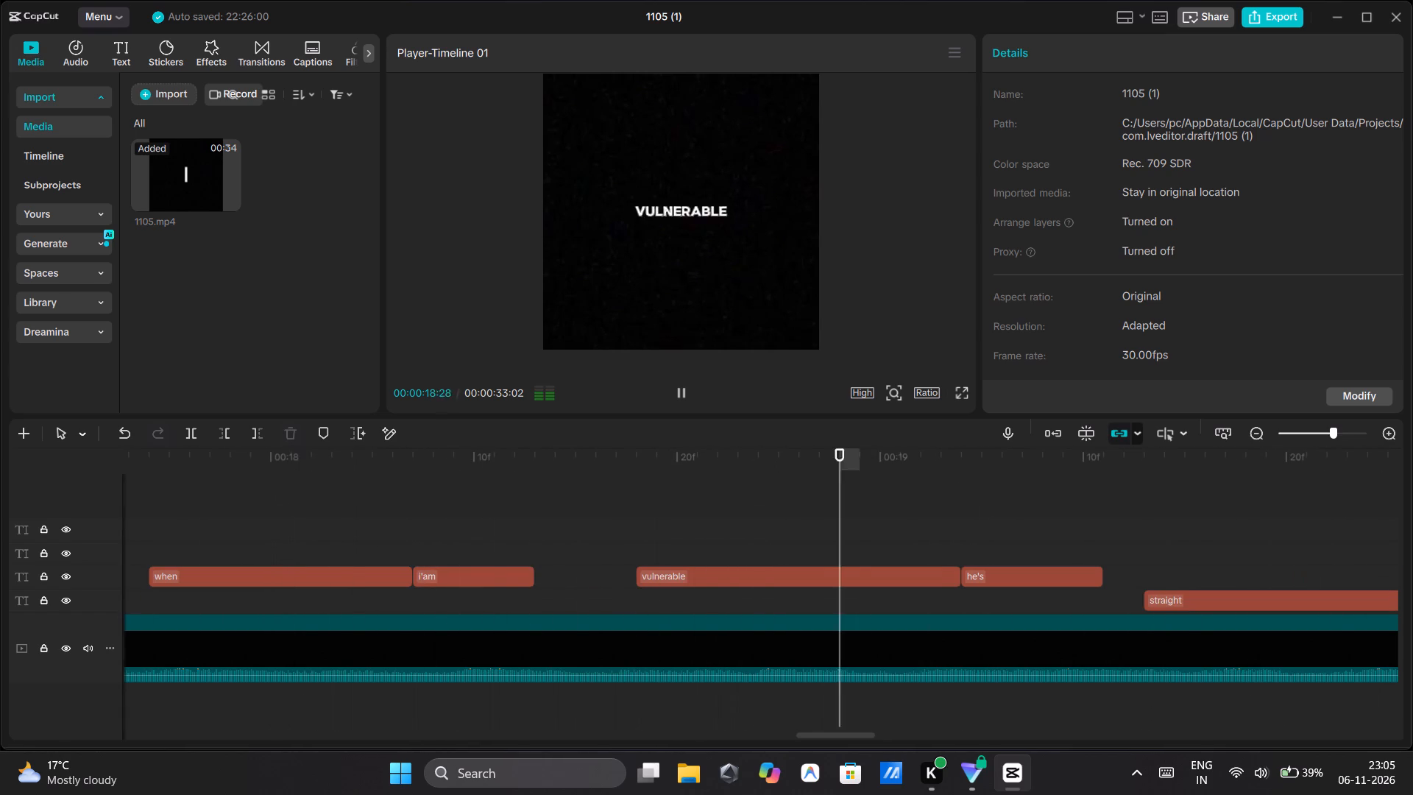
pyautogui.click(673, 395)
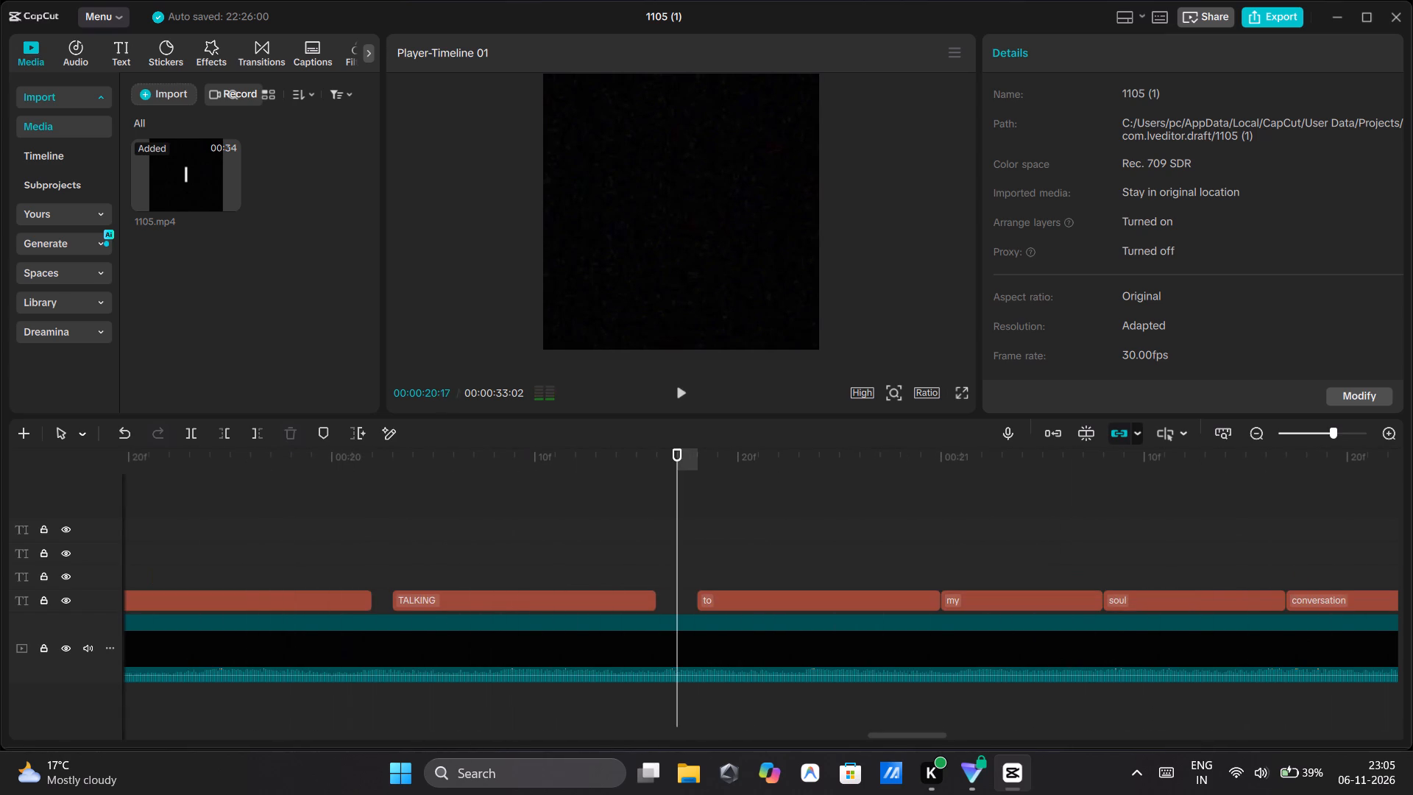
# Replay the section from just before "vulnerable" into "straight" to compare the caption timing with the audio.
pyautogui.hscroll(1, 443, 477)
pyautogui.click(194, 485)
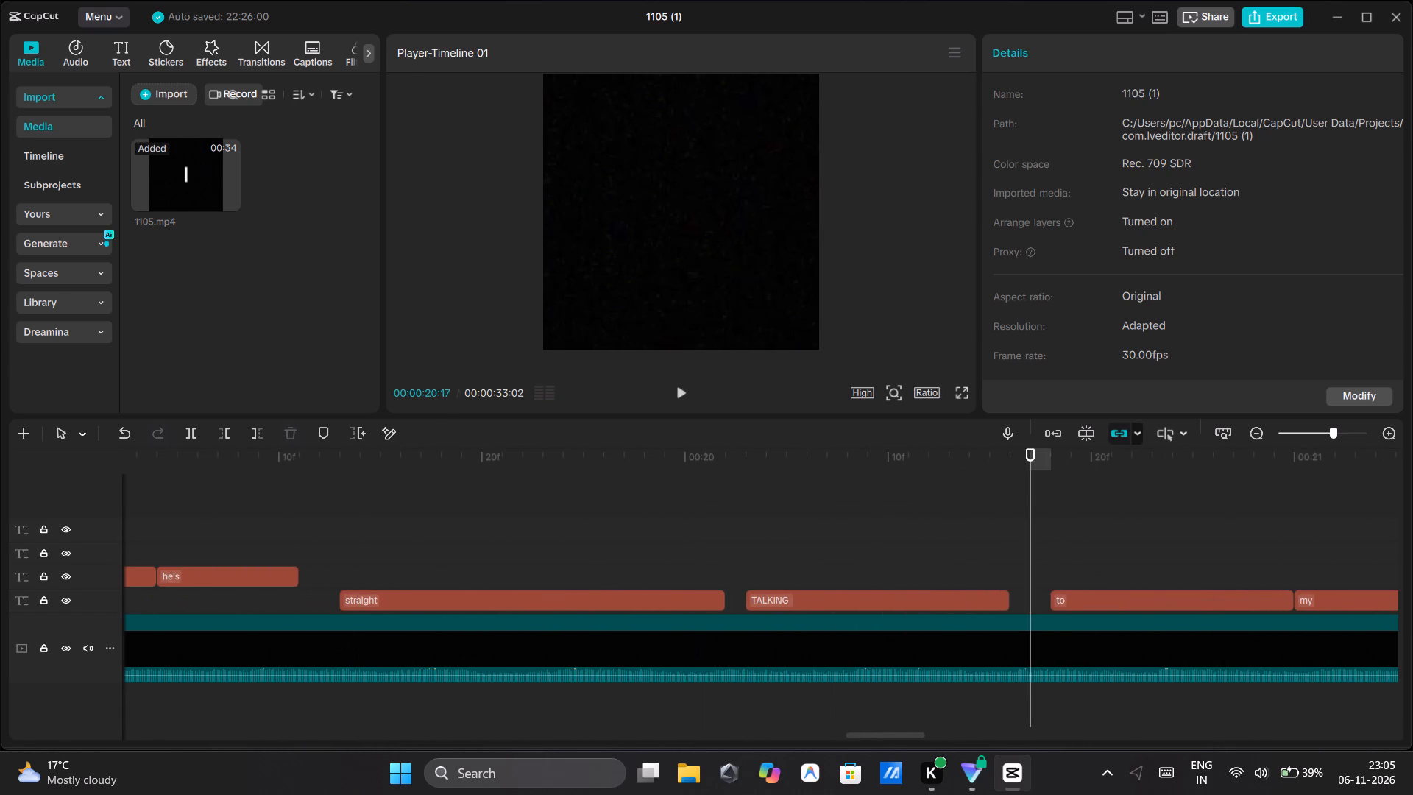
pyautogui.hscroll(2, 194, 485)
pyautogui.click(315, 483)
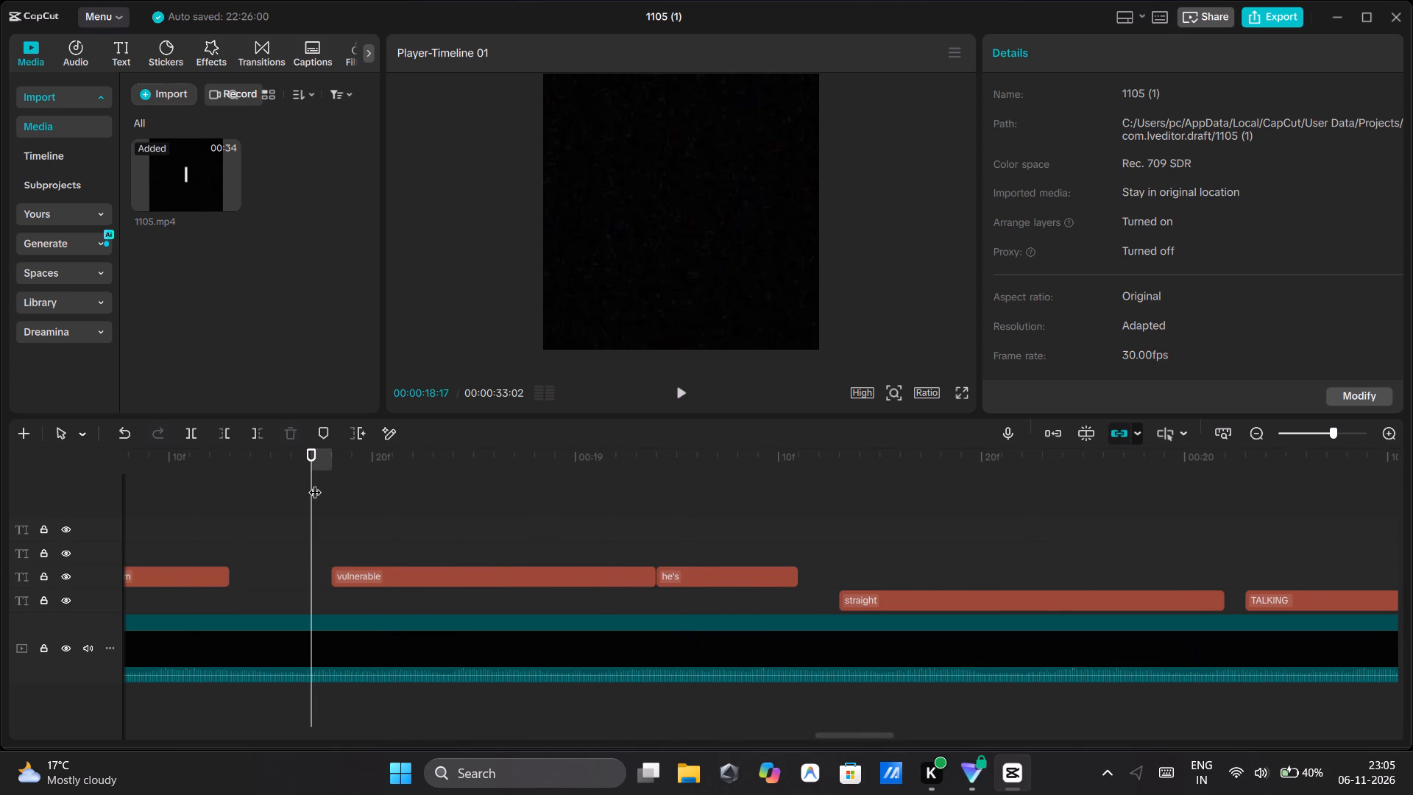
pyautogui.click(682, 395)
pyautogui.click(682, 395)
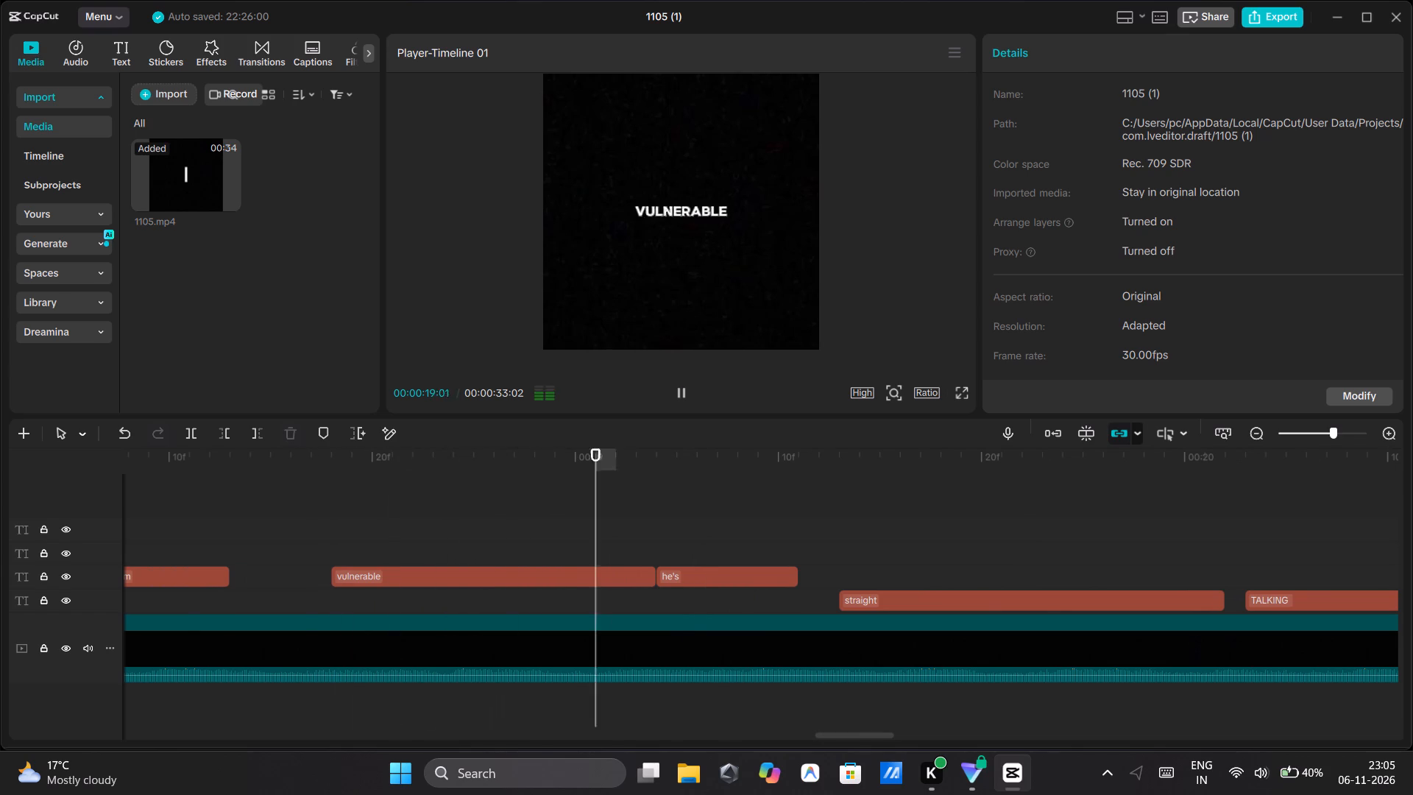
pyautogui.click(469, 492)
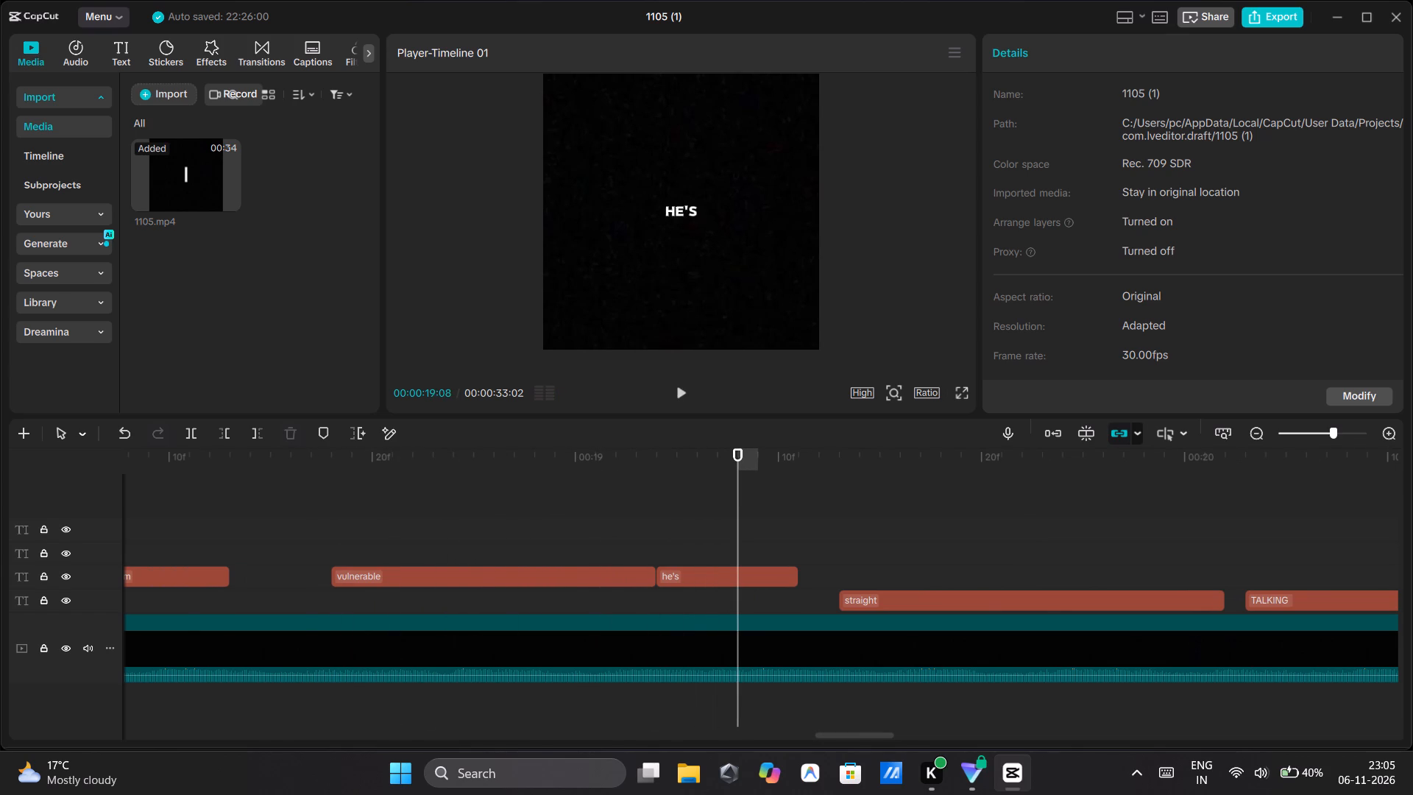
pyautogui.doubleClick(672, 389)
pyautogui.click(672, 389)
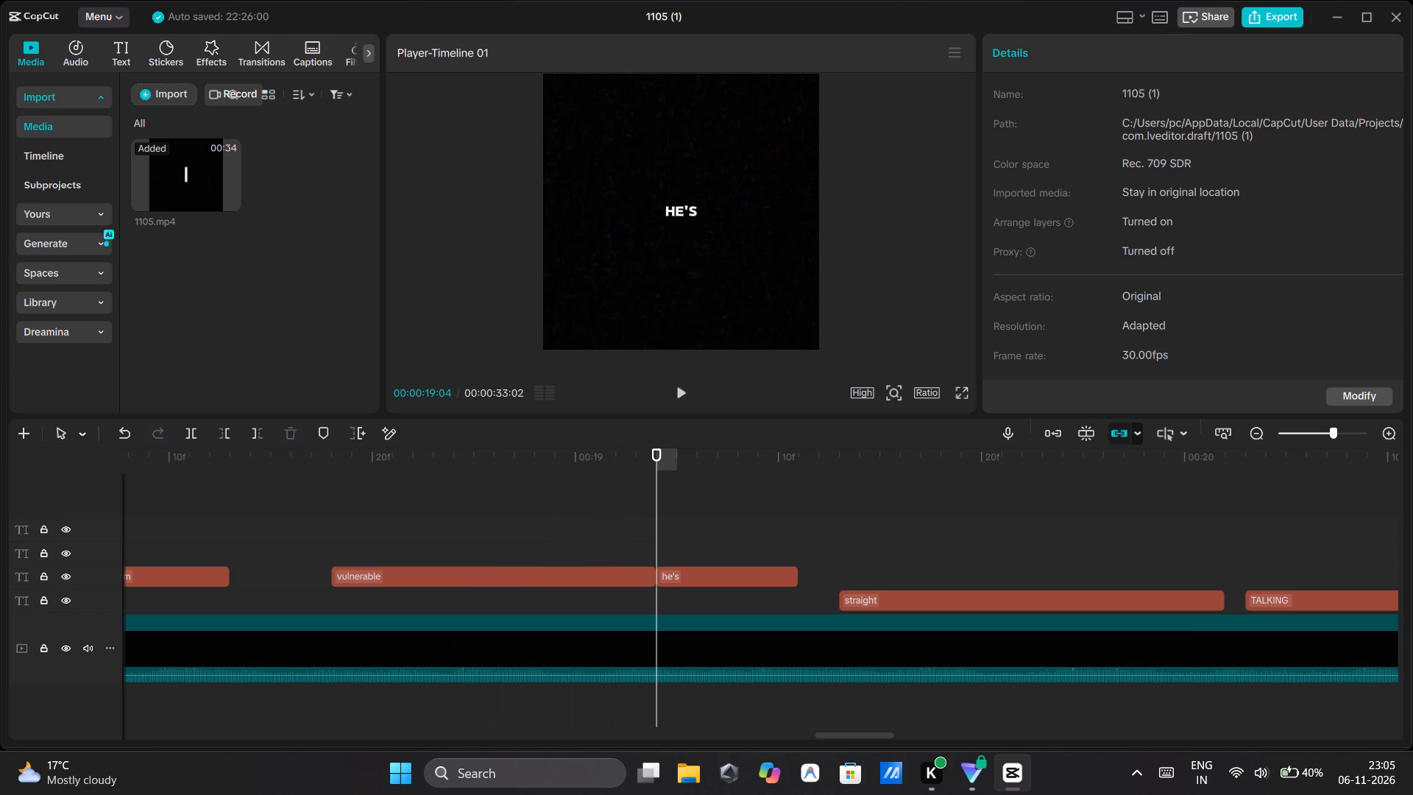
pyautogui.click(672, 389)
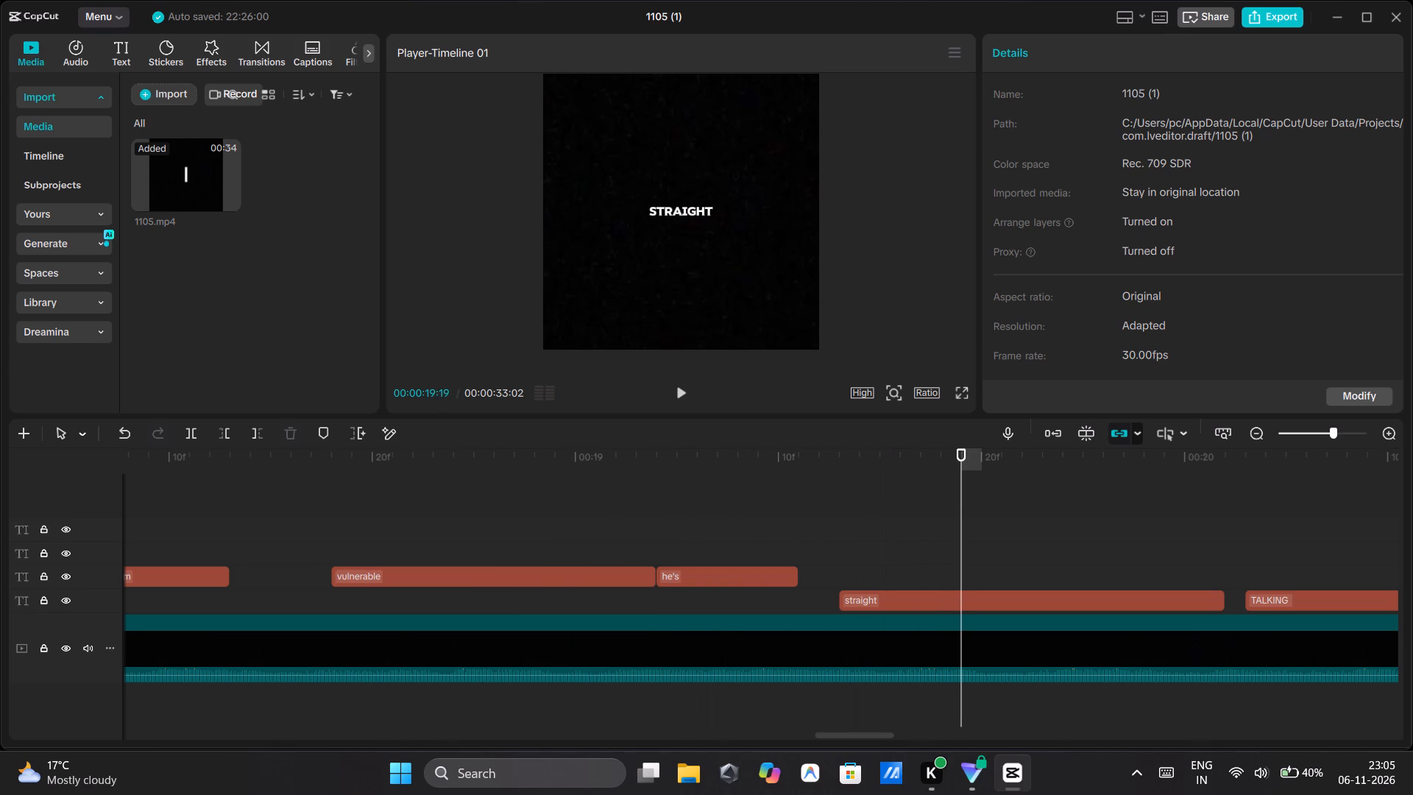
# Replay from "vulnerable" into "straight" and pause at 00:00:19:17 to locate where the word "straight" starts.
pyautogui.click(551, 453)
pyautogui.click(412, 488)
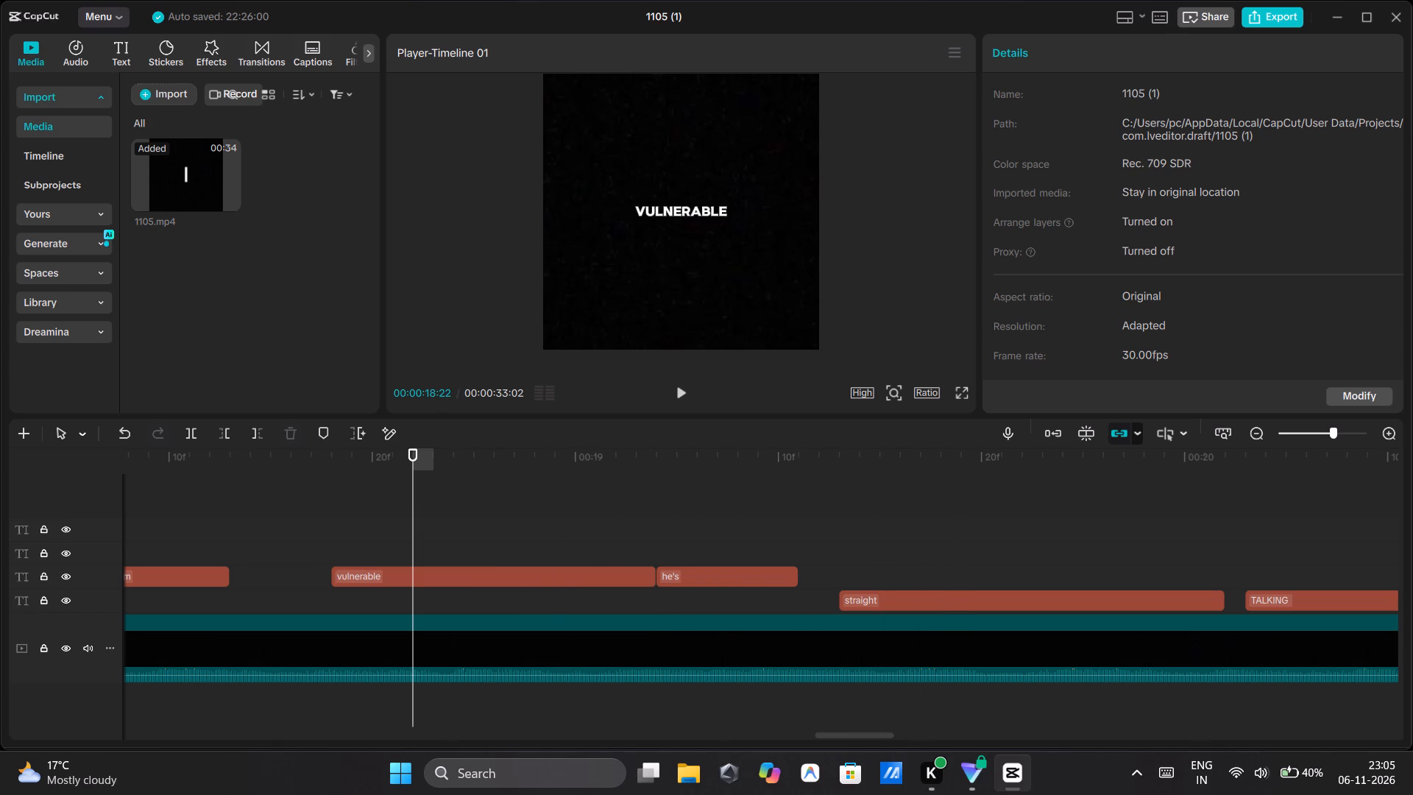
pyautogui.click(679, 392)
pyautogui.click(679, 392)
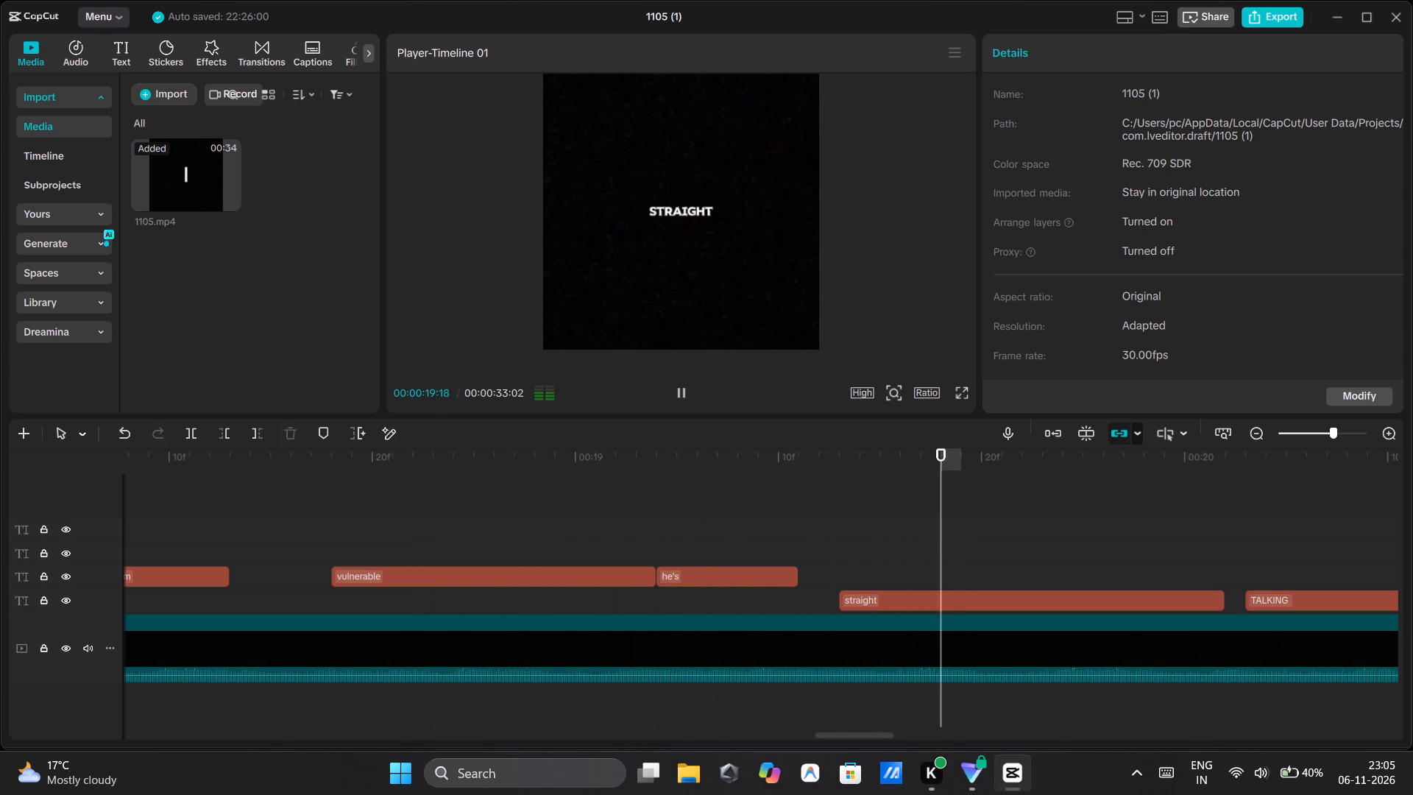
pyautogui.click(548, 441)
pyautogui.click(525, 476)
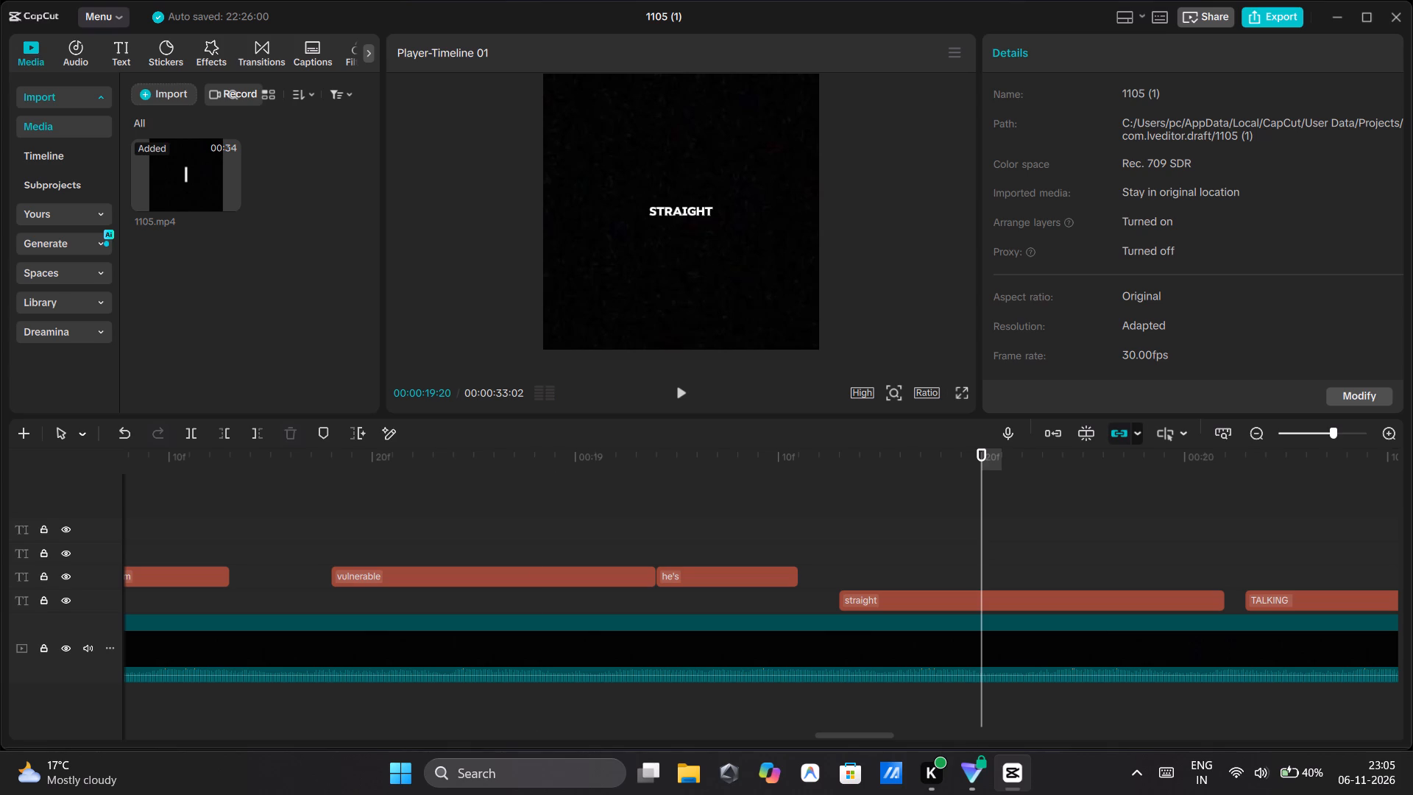
pyautogui.click(676, 391)
pyautogui.click(676, 391)
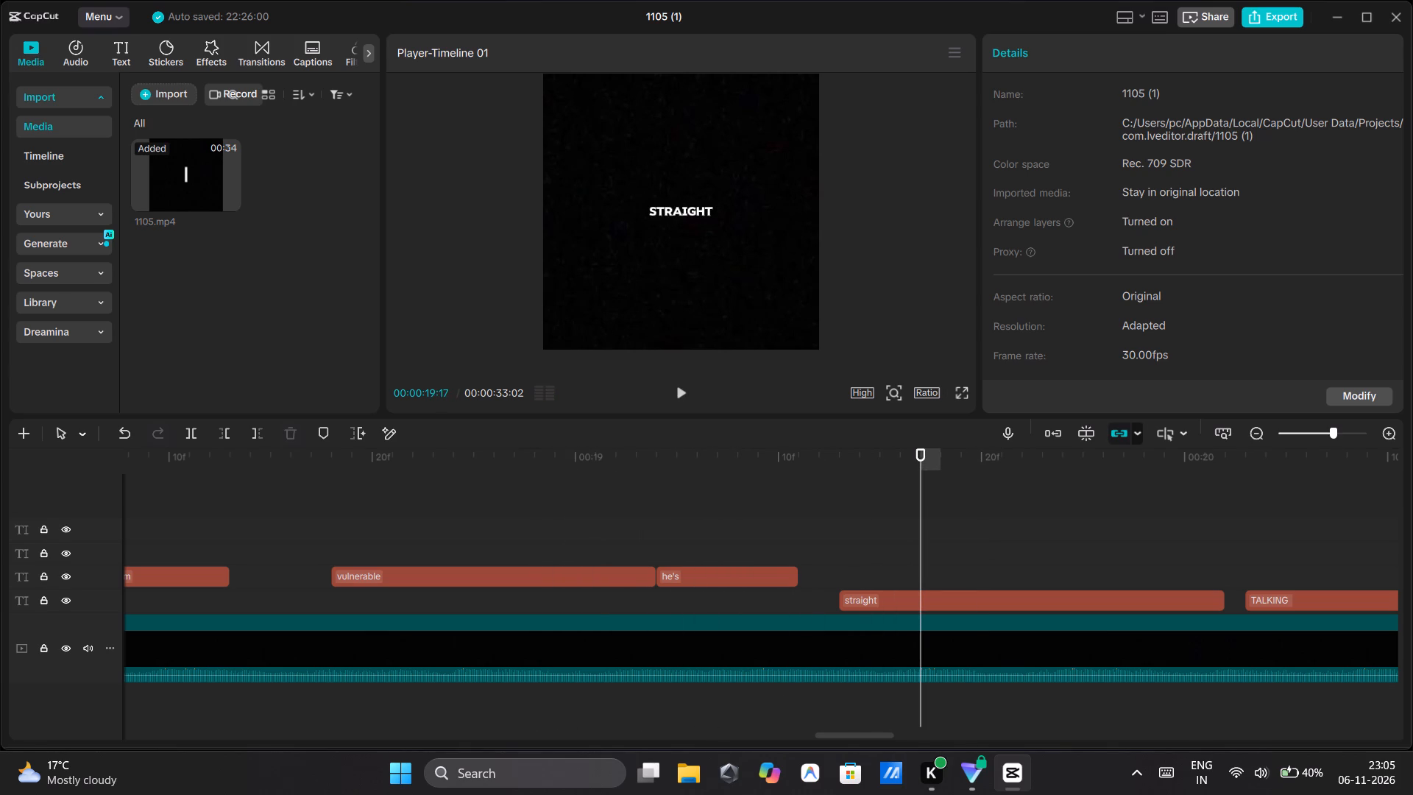
# Shift the "straight" caption against "TALKING" and trim its start to the playhead at 00:00:19:17.
pyautogui.moveTo(877, 599); pyautogui.dragTo(905, 598)
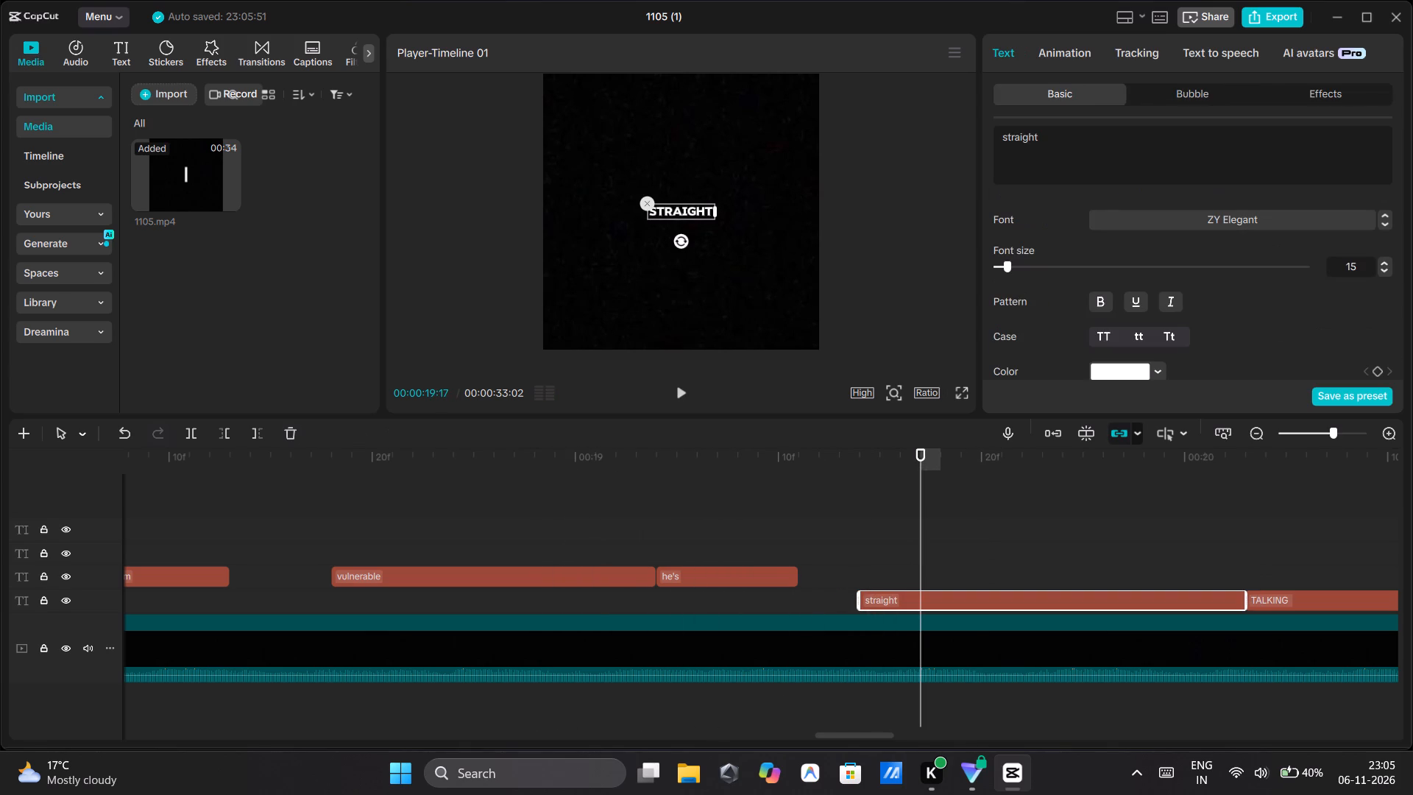
pyautogui.moveTo(863, 601); pyautogui.dragTo(921, 599)
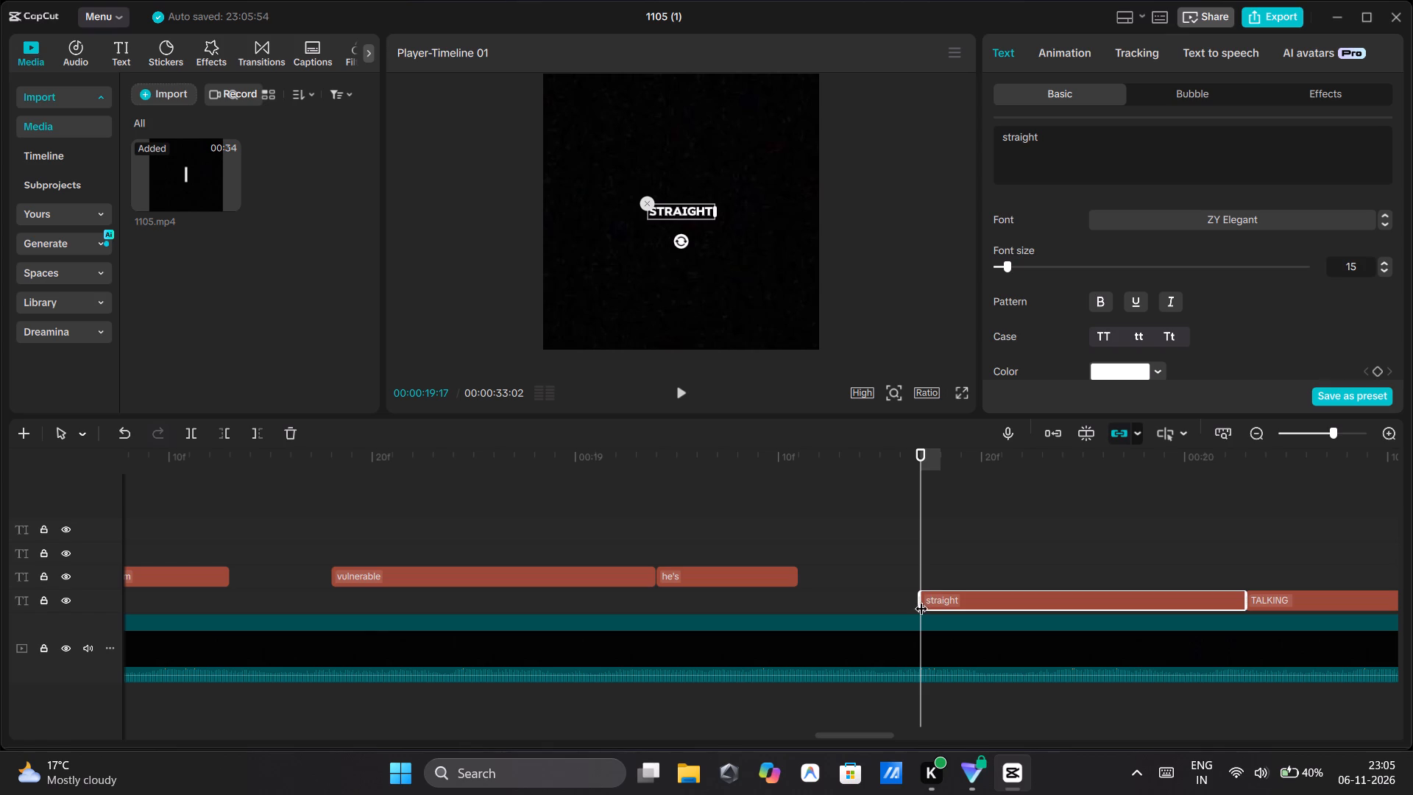
# Extend the end of the "he's" caption to about 00:00:19:13.
pyautogui.moveTo(796, 573); pyautogui.dragTo(837, 572)
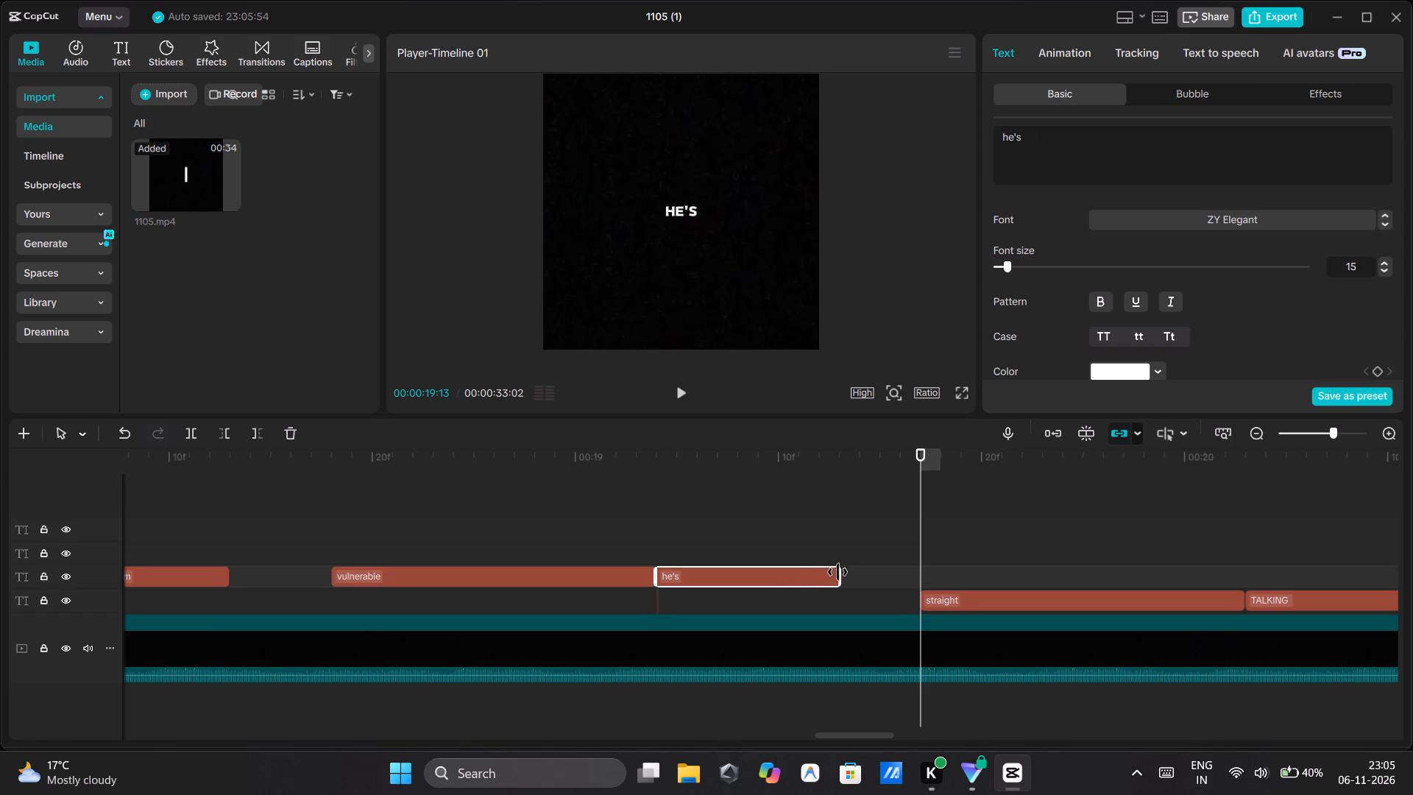
pyautogui.moveTo(837, 572); pyautogui.dragTo(838, 572)
# Replay from the end of "vulnerable" into "straight" to check the retimed captions against the audio.
pyautogui.click(536, 498)
pyautogui.click(680, 392)
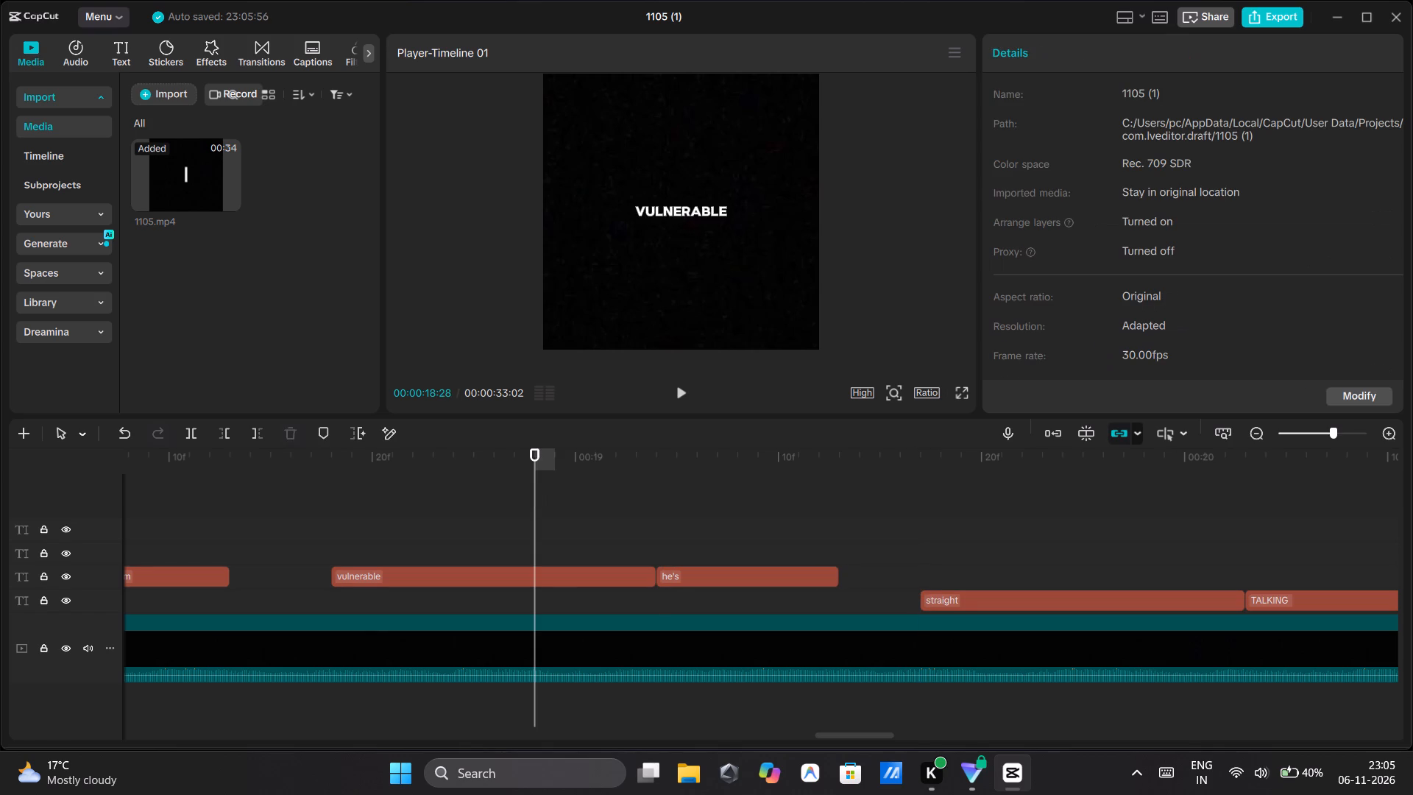
pyautogui.click(680, 392)
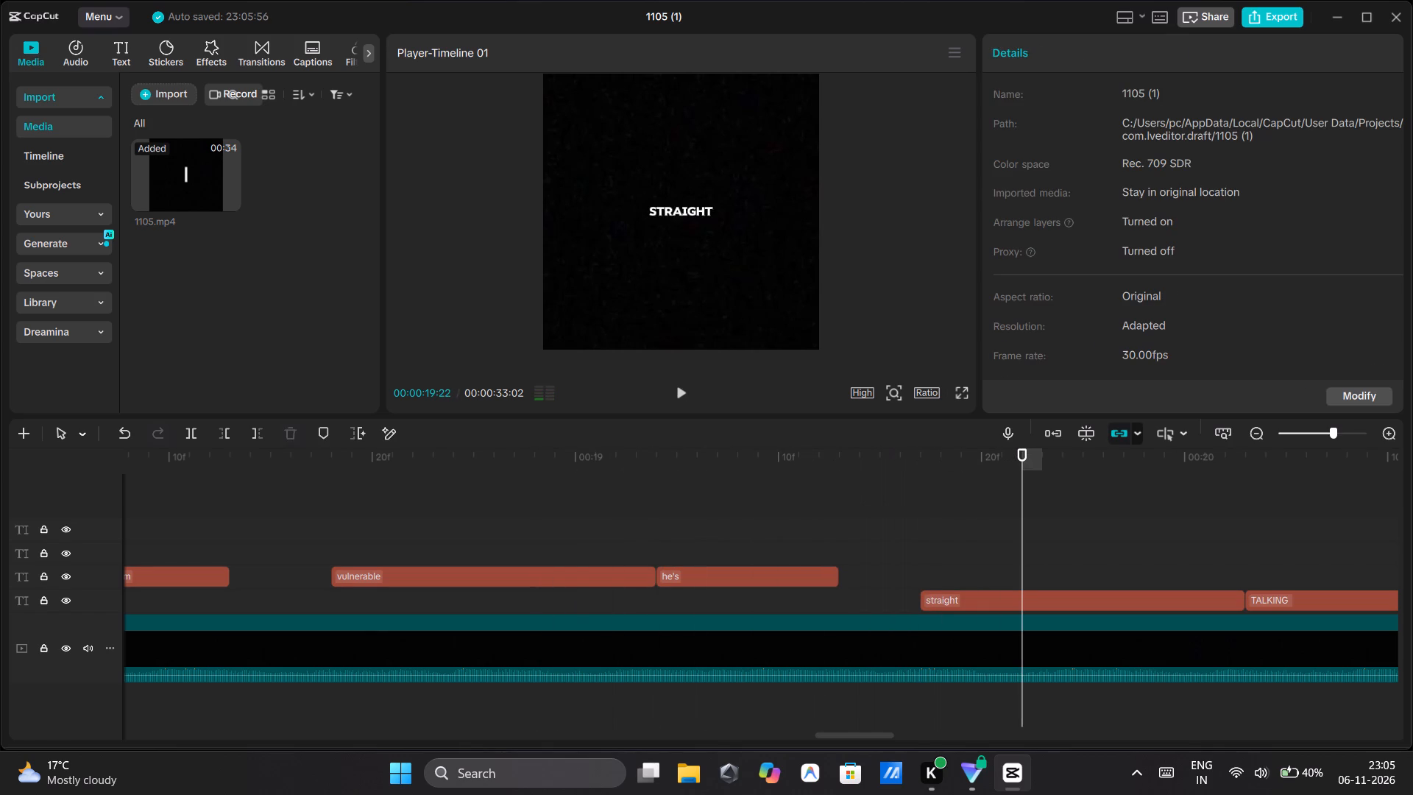
pyautogui.moveTo(623, 493); pyautogui.dragTo(619, 467)
pyautogui.click(619, 467)
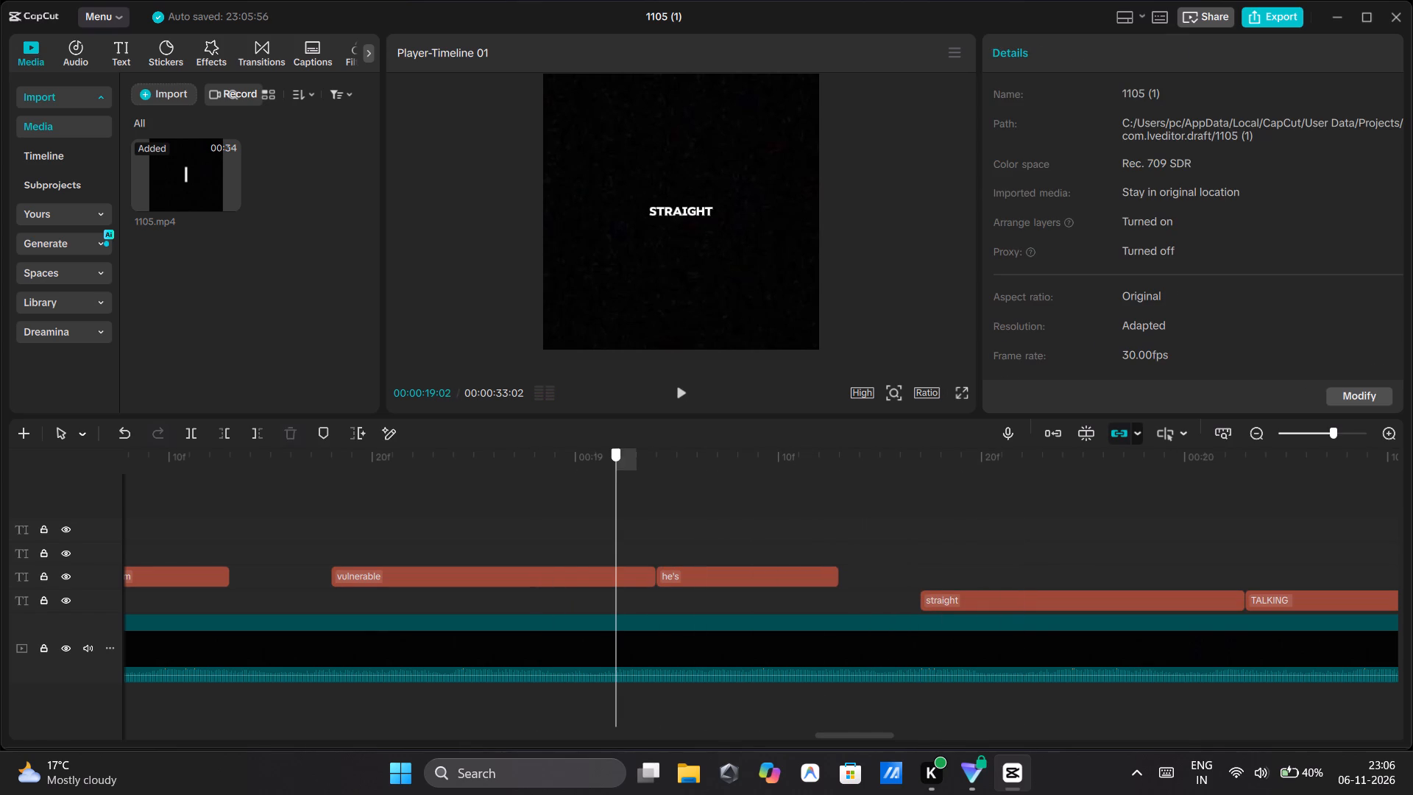
pyautogui.click(682, 386)
pyautogui.click(682, 386)
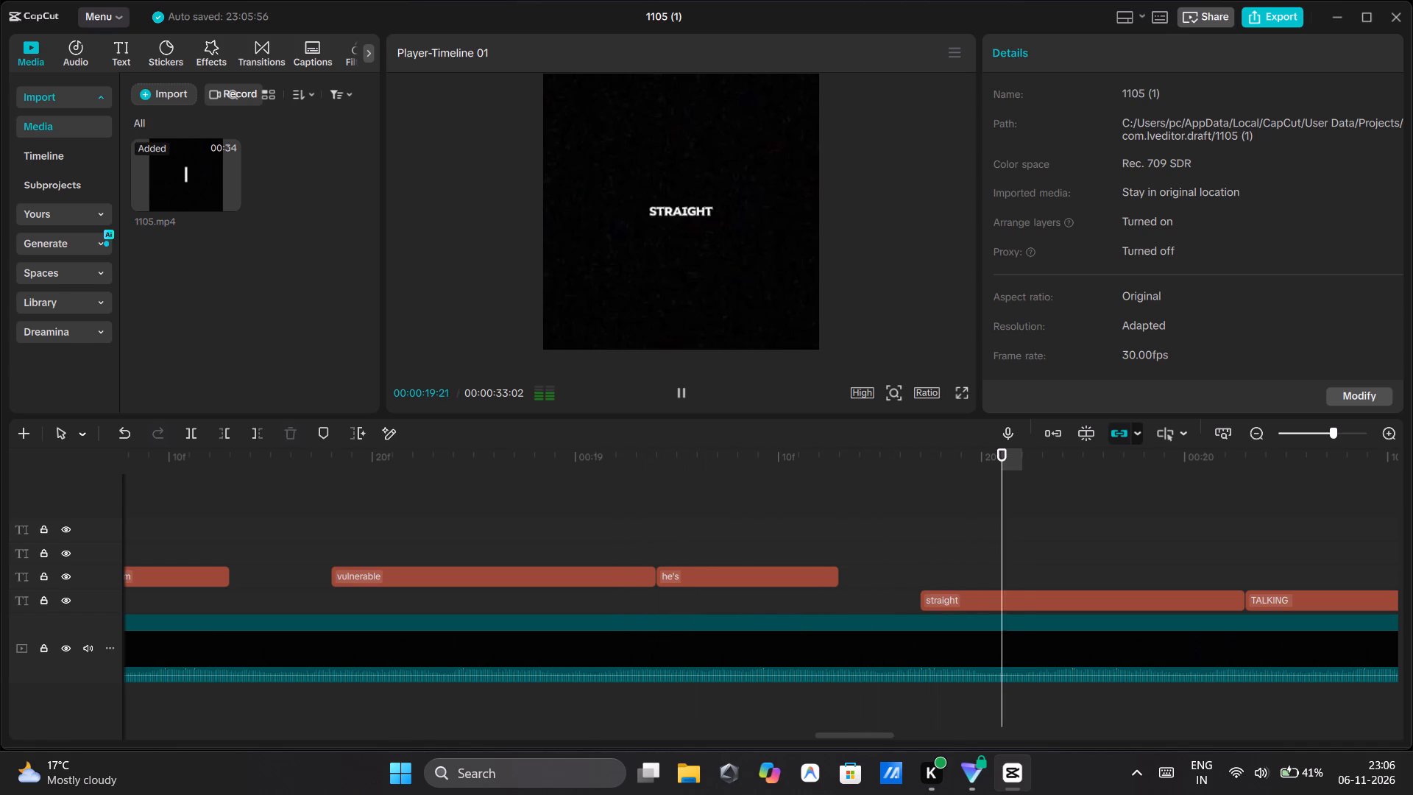
# Replay from "he's" into "straight", then split the "straight" caption at 00:00:19:24 and delete its second part.
pyautogui.hscroll(-1, 782, 439)
pyautogui.hscroll(-1, 829, 514)
pyautogui.doubleClick(684, 392)
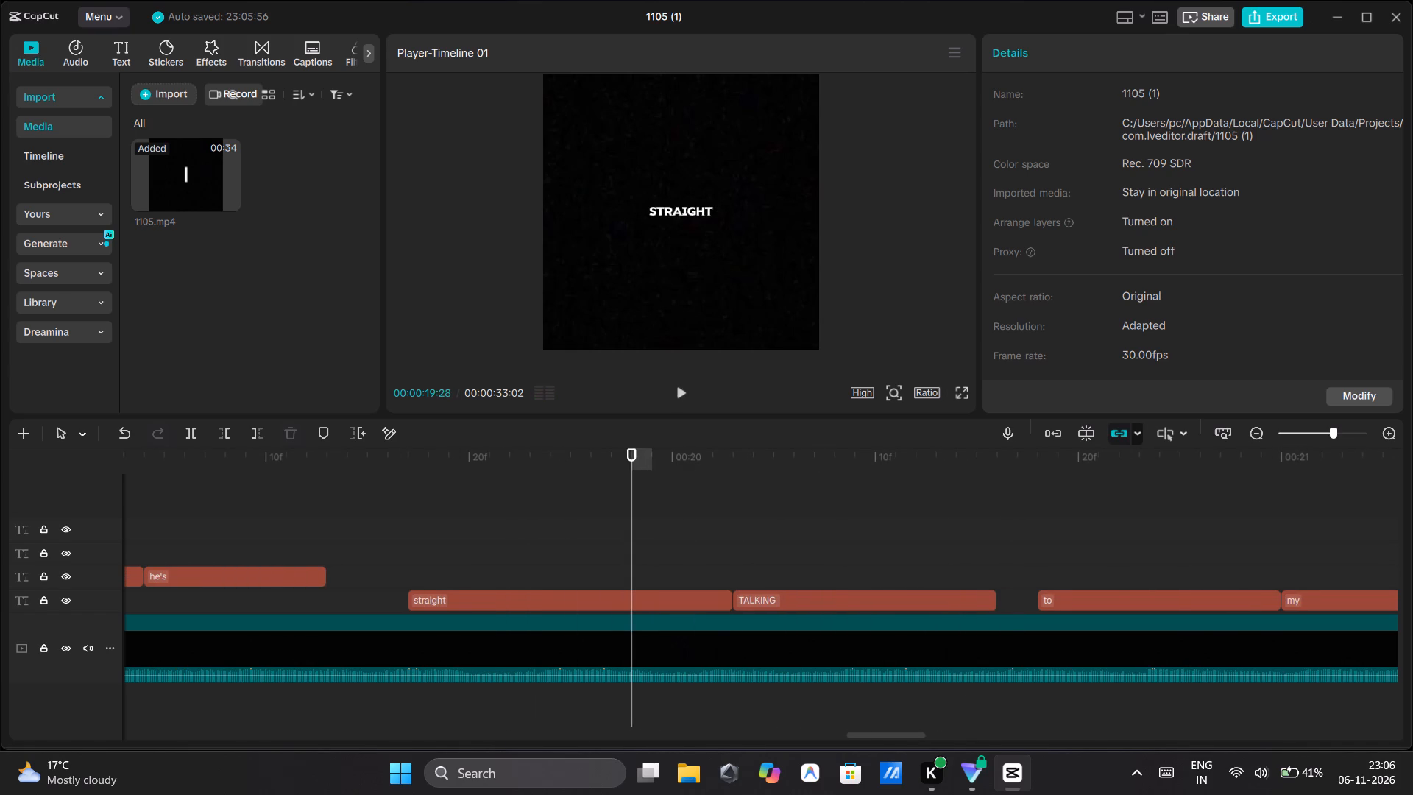
pyautogui.click(280, 492)
pyautogui.click(684, 395)
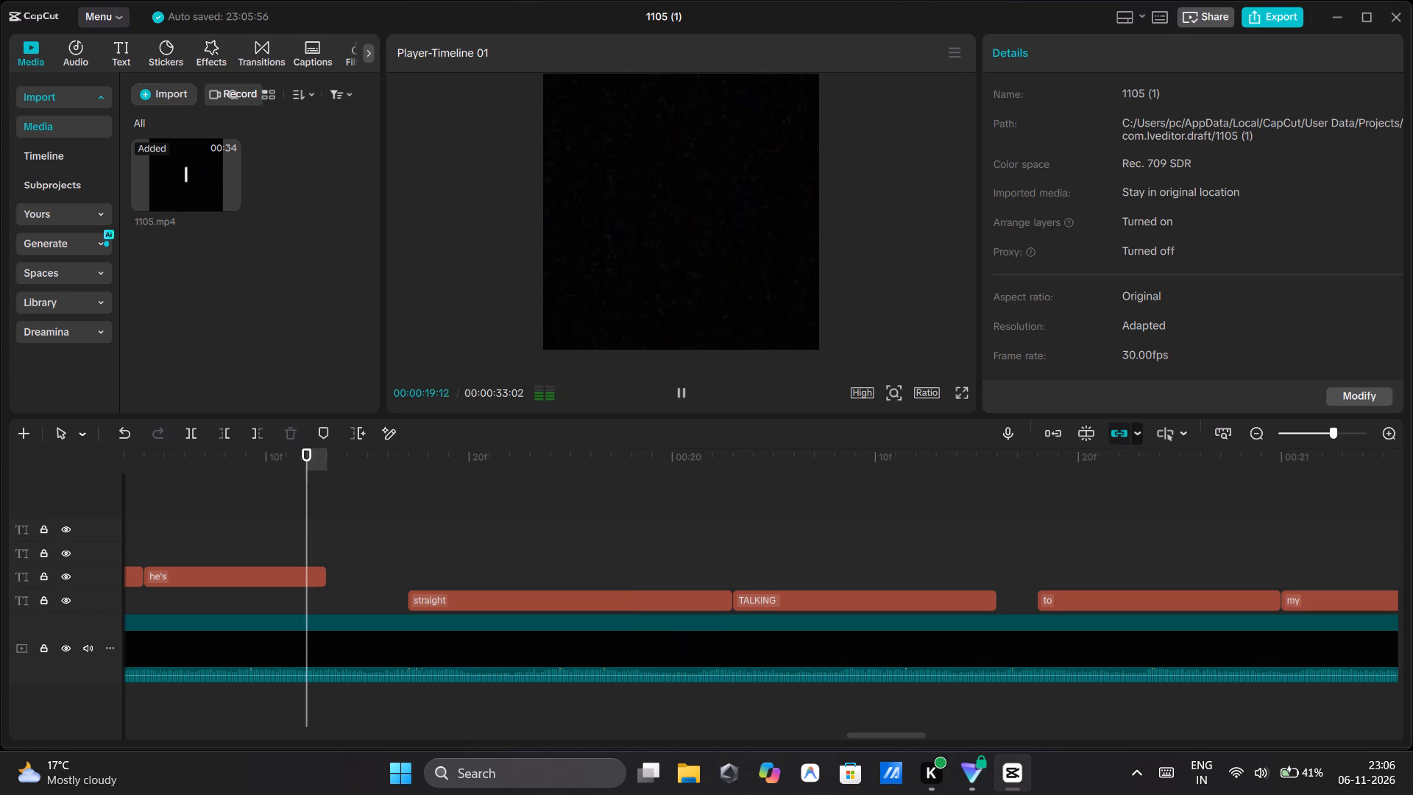
pyautogui.click(684, 395)
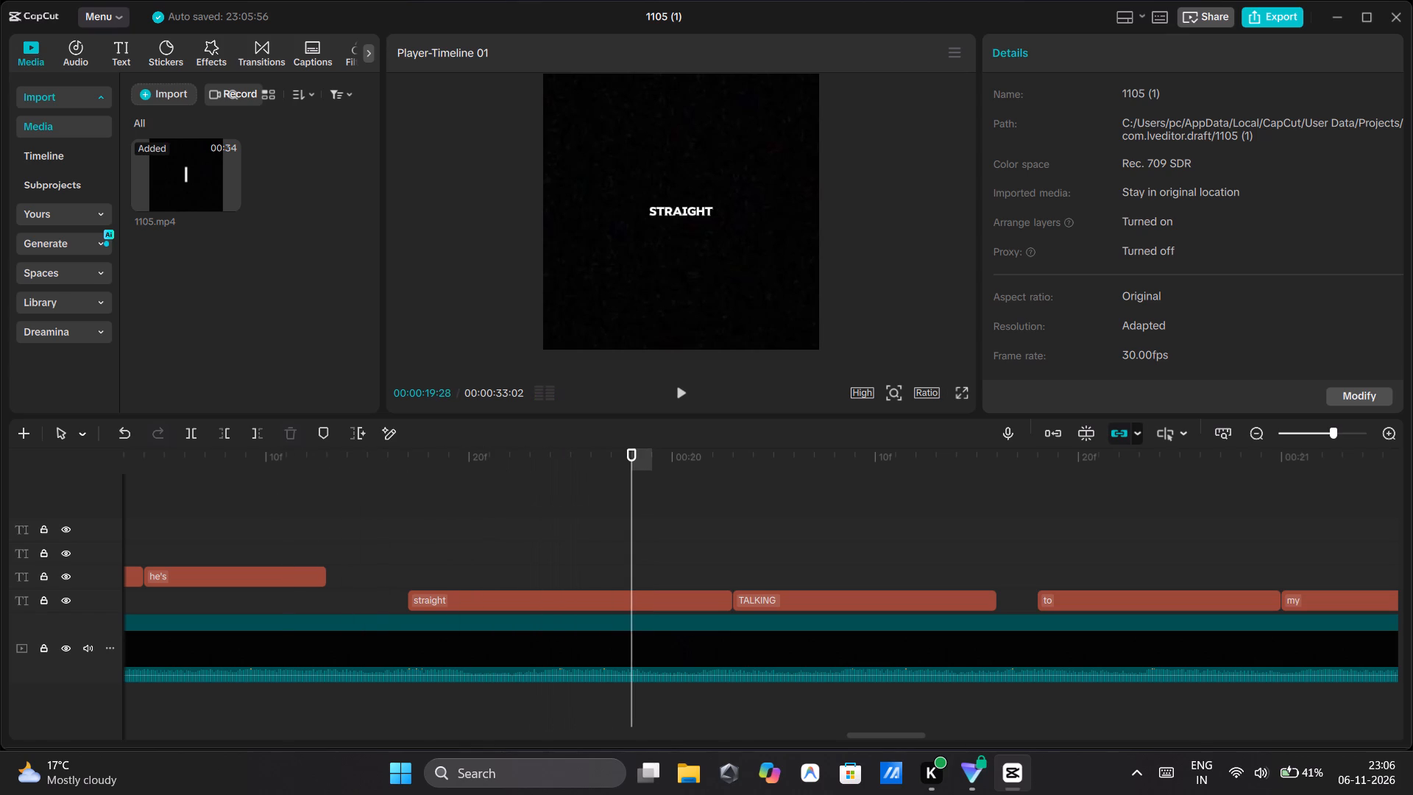
pyautogui.click(521, 492)
pyautogui.moveTo(526, 483); pyautogui.dragTo(554, 487)
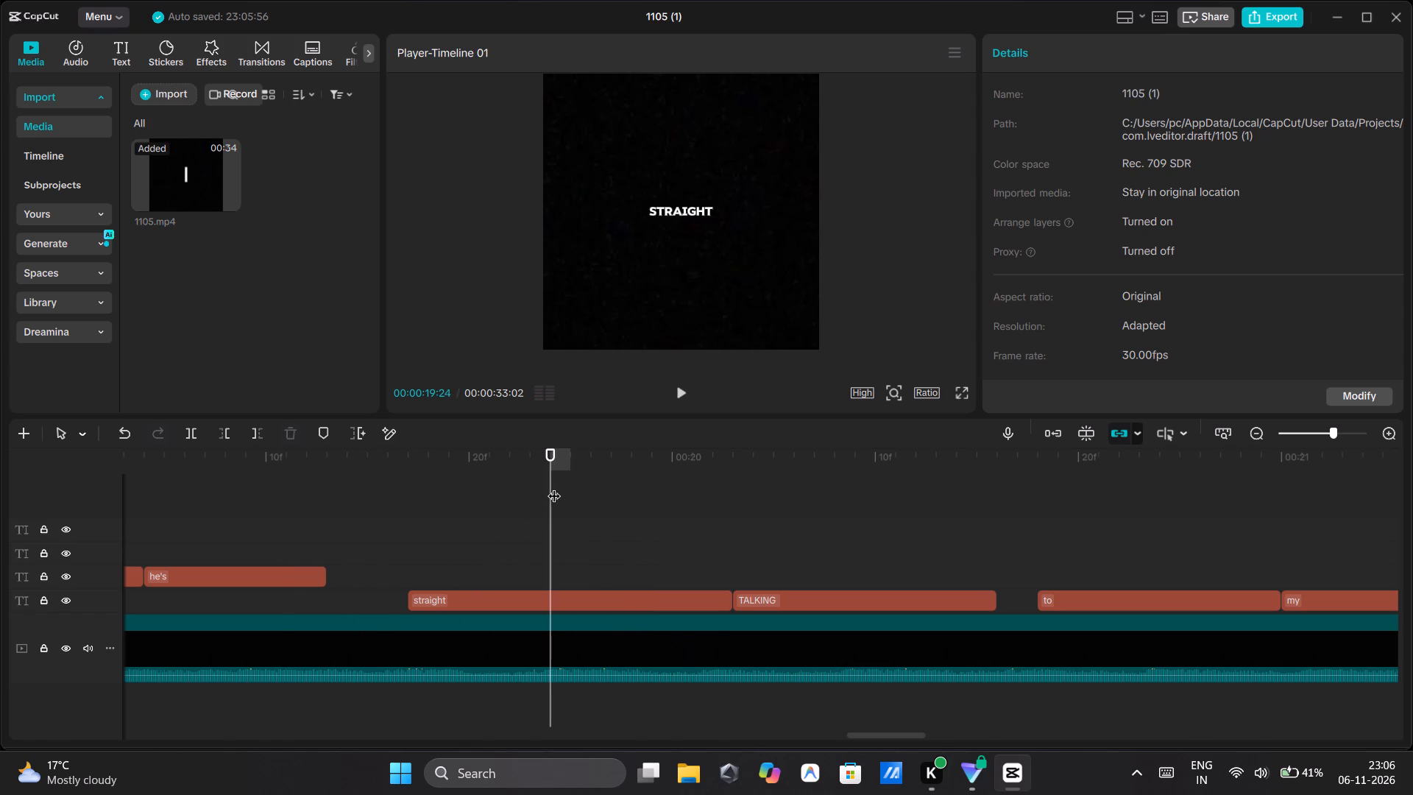
pyautogui.click(565, 603)
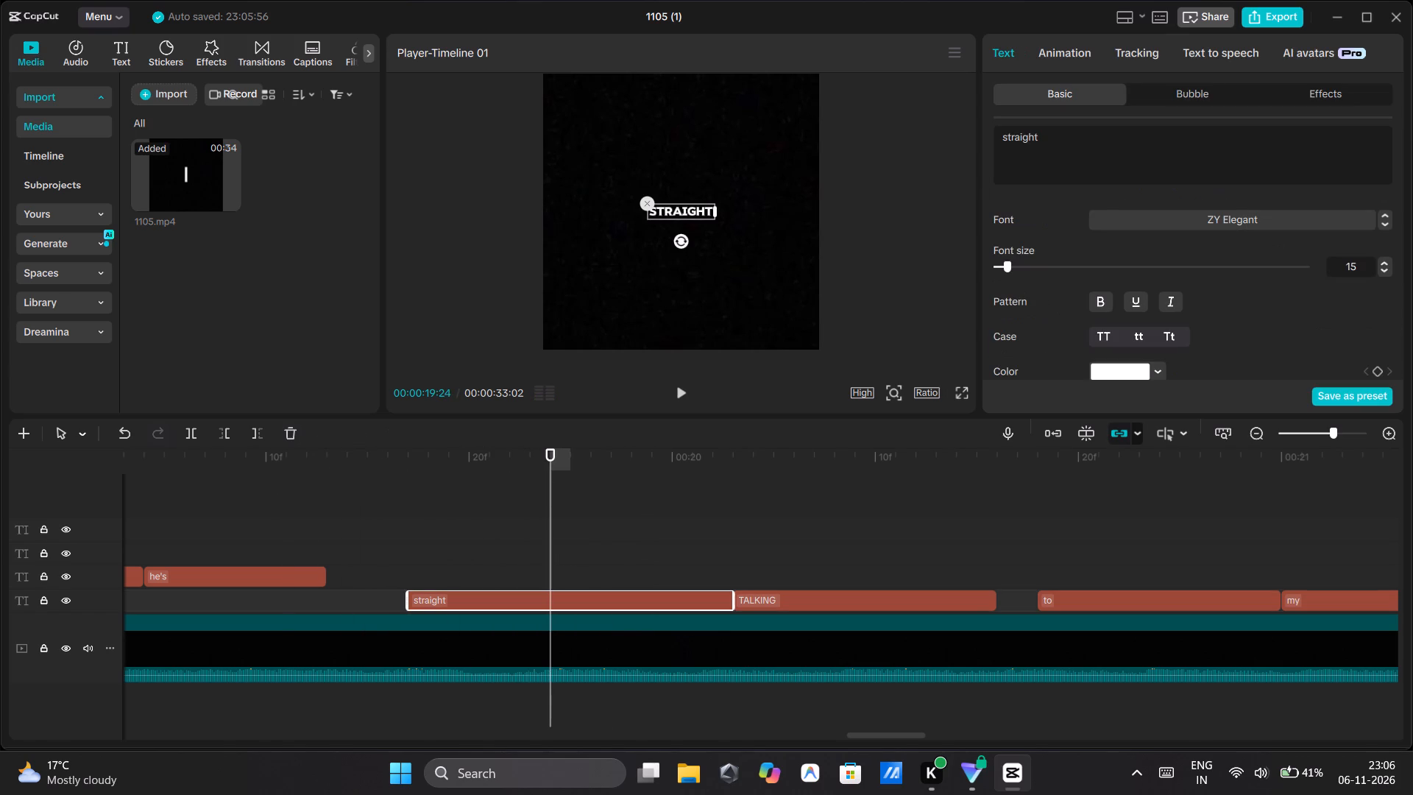
pyautogui.hotkey('ctrl', 'b')
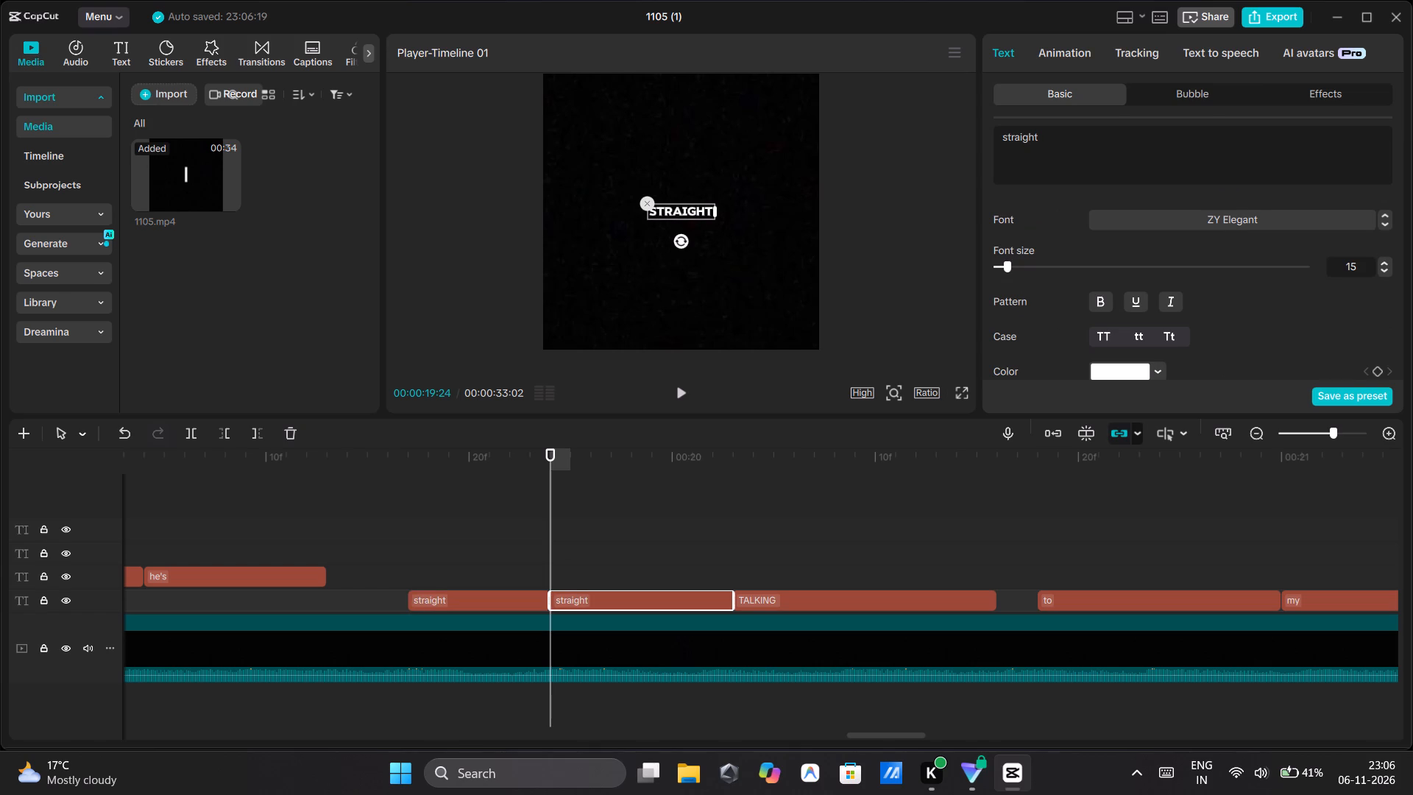
pyautogui.press('BackSpace')
# Move the "TALKING" caption earlier against the end of "straight" at 00:00:19:24 and replay from before "straight" to check it.
pyautogui.moveTo(790, 602); pyautogui.dragTo(624, 611)
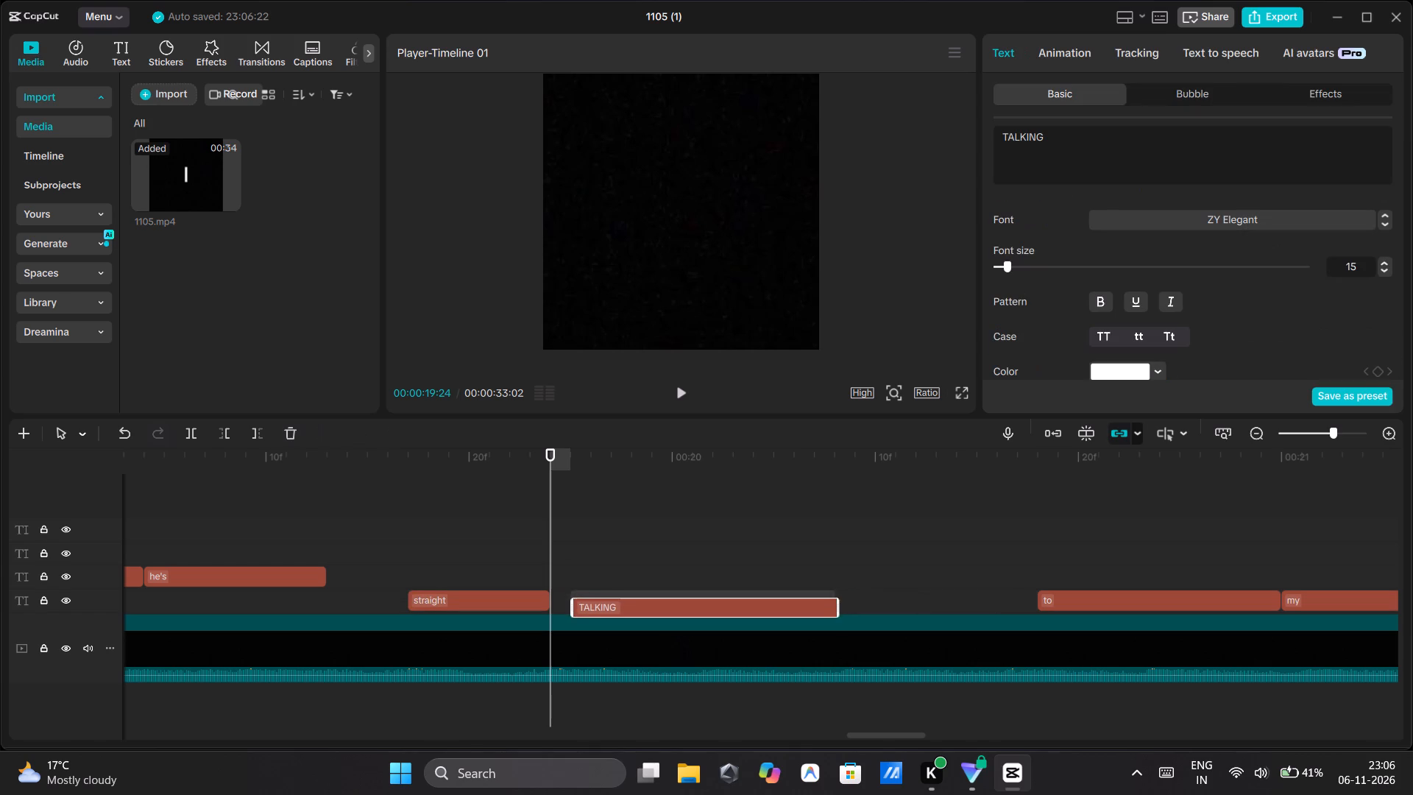
pyautogui.moveTo(624, 611); pyautogui.dragTo(624, 601)
pyautogui.moveTo(621, 600); pyautogui.dragTo(600, 598)
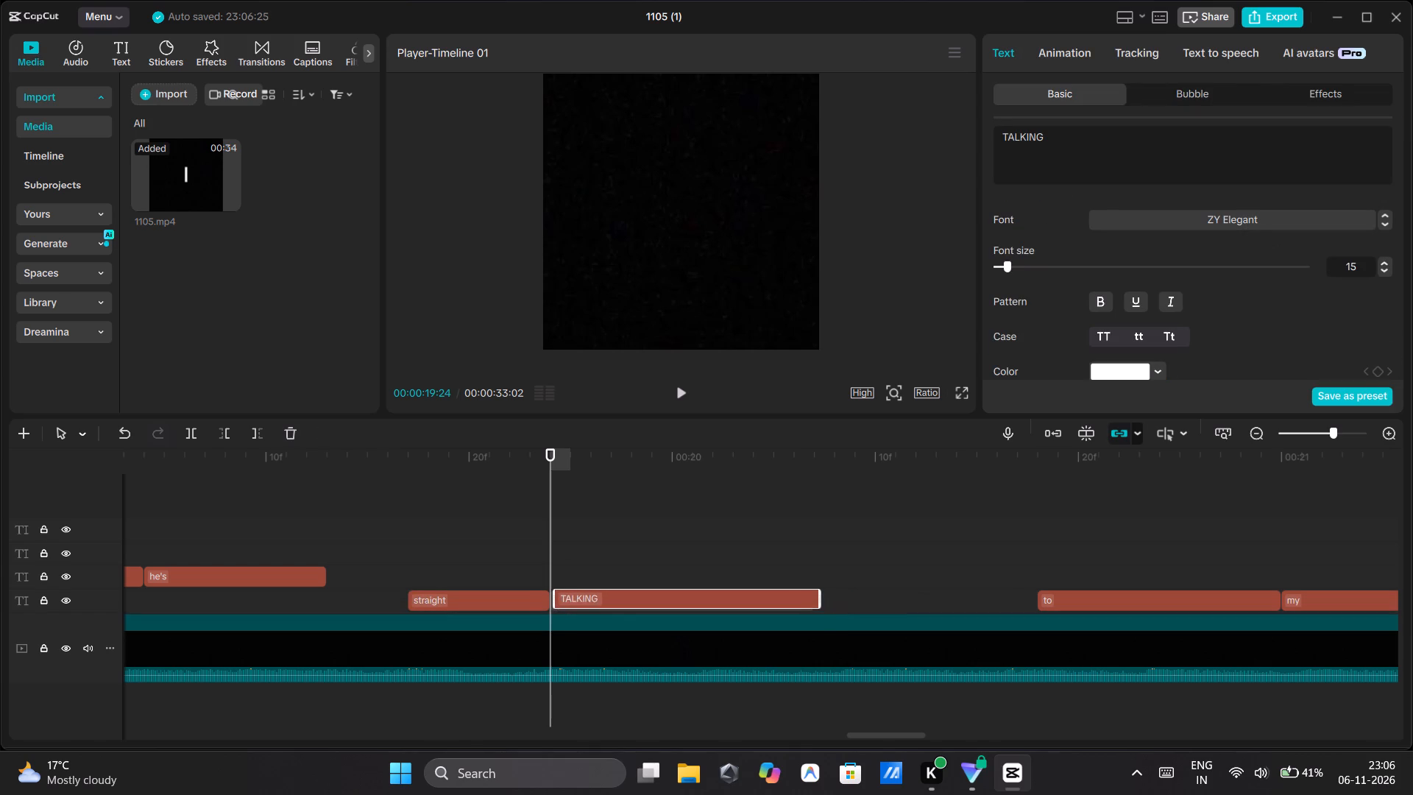
pyautogui.moveTo(600, 598); pyautogui.dragTo(598, 598)
pyautogui.click(372, 506)
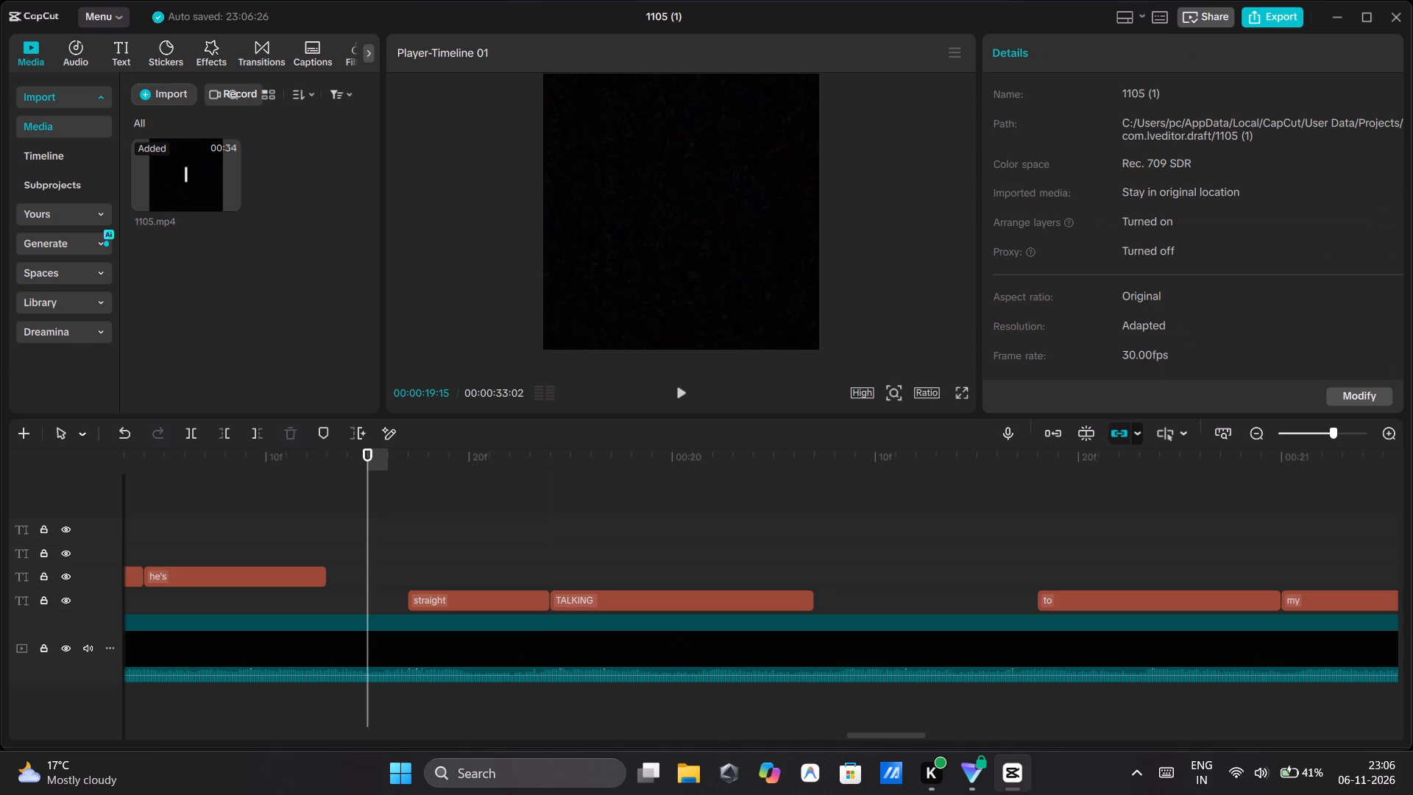
pyautogui.click(682, 392)
pyautogui.click(682, 392)
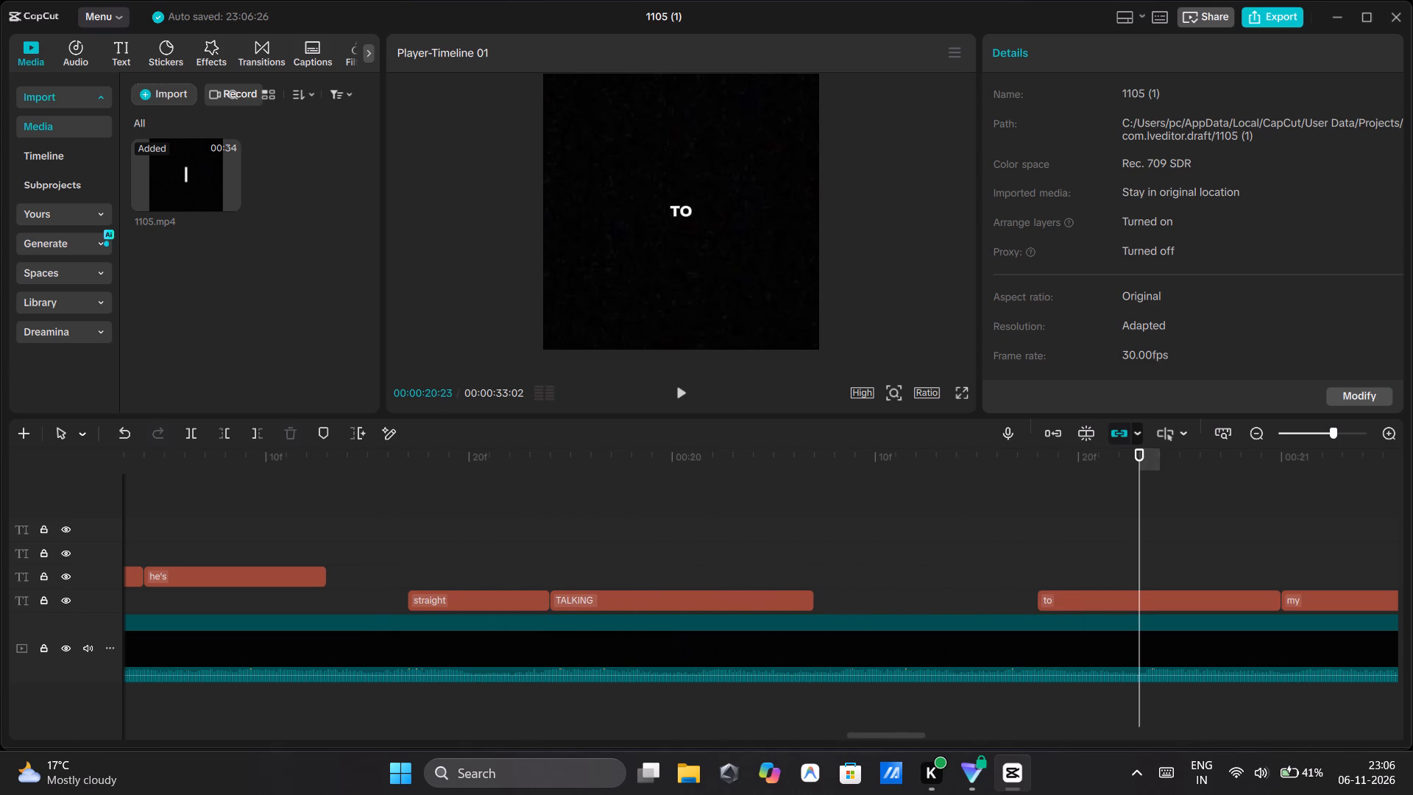
# Shift the "TALKING" caption one frame later to start at about 00:00:19:25 and replay from the end of "he's".
pyautogui.click(396, 522)
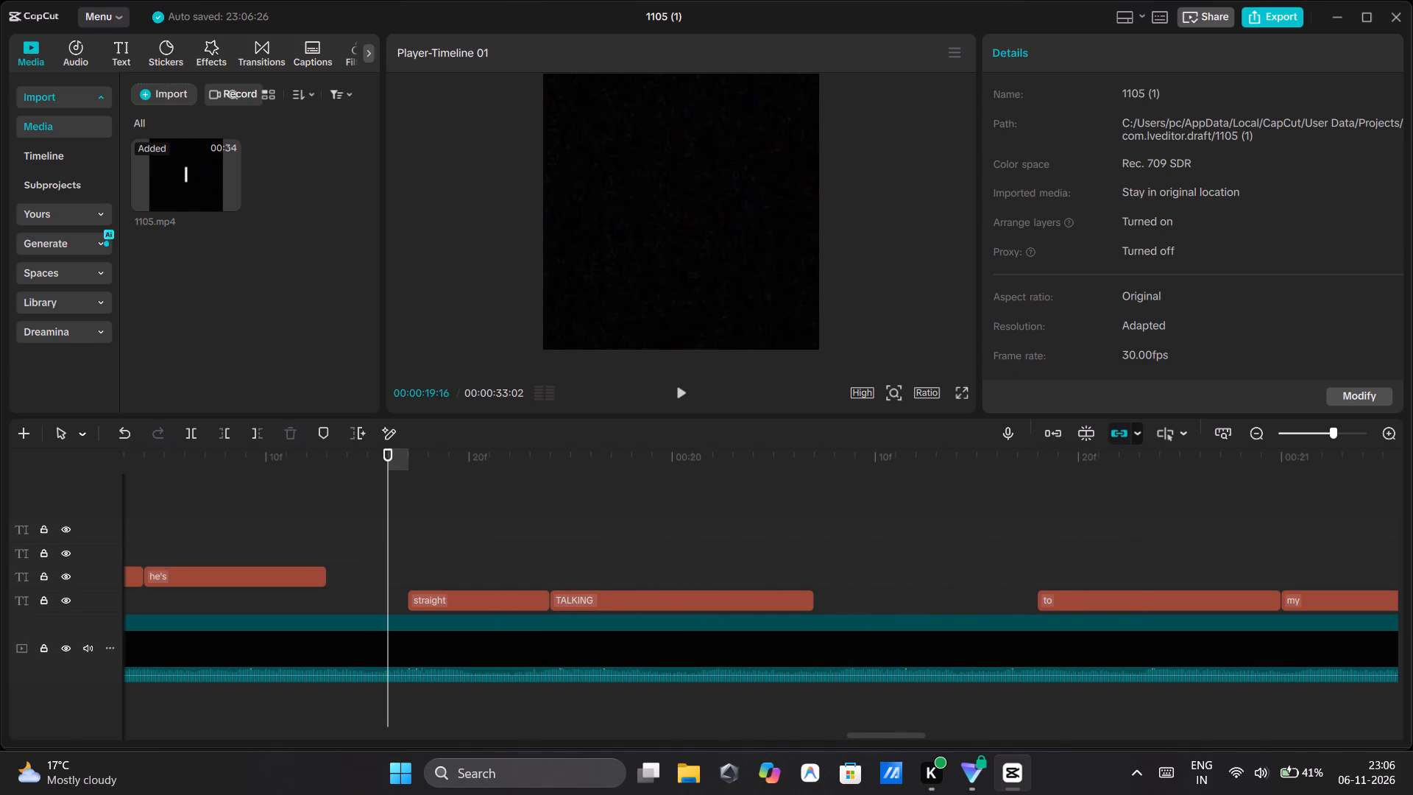
pyautogui.moveTo(627, 596); pyautogui.dragTo(641, 596)
pyautogui.click(385, 517)
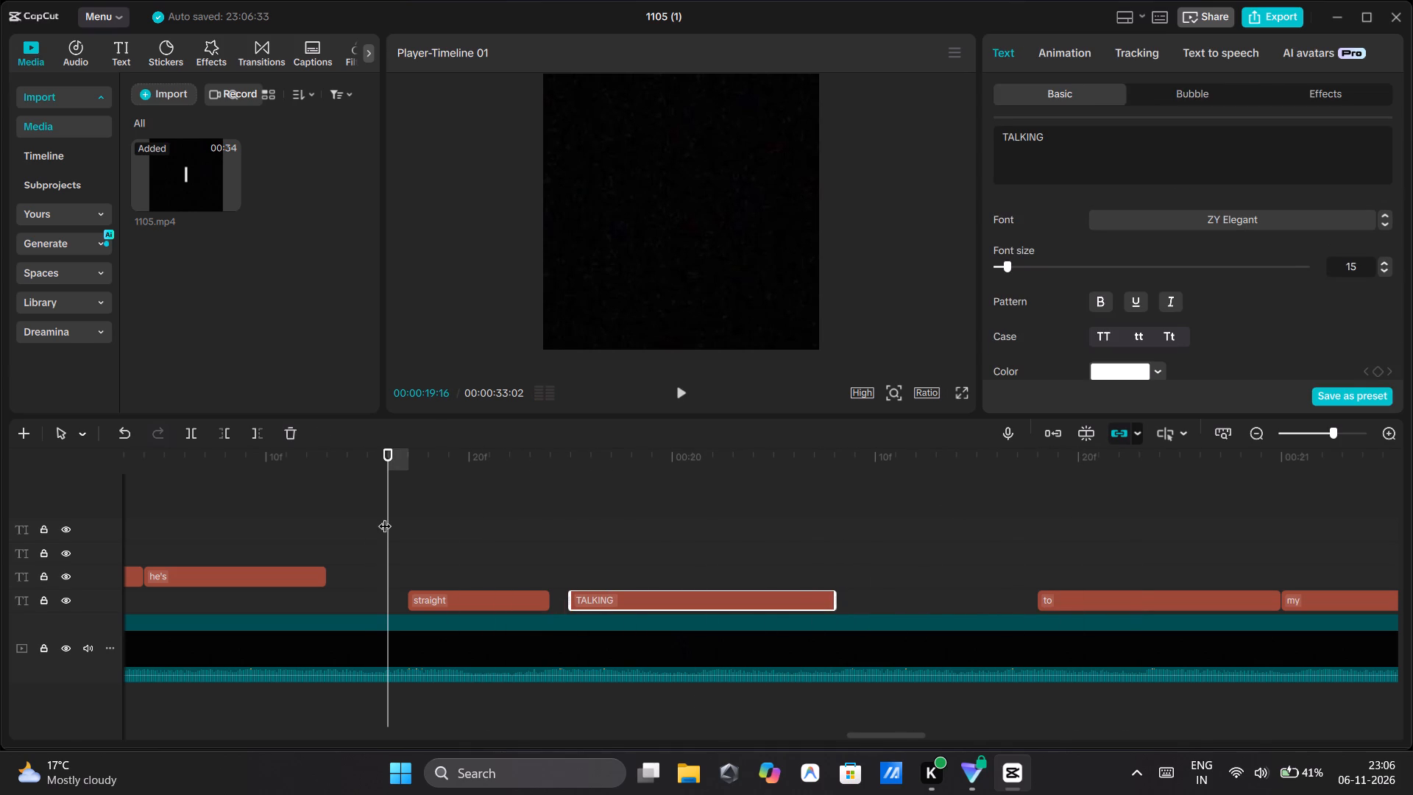
pyautogui.click(326, 498)
pyautogui.click(676, 391)
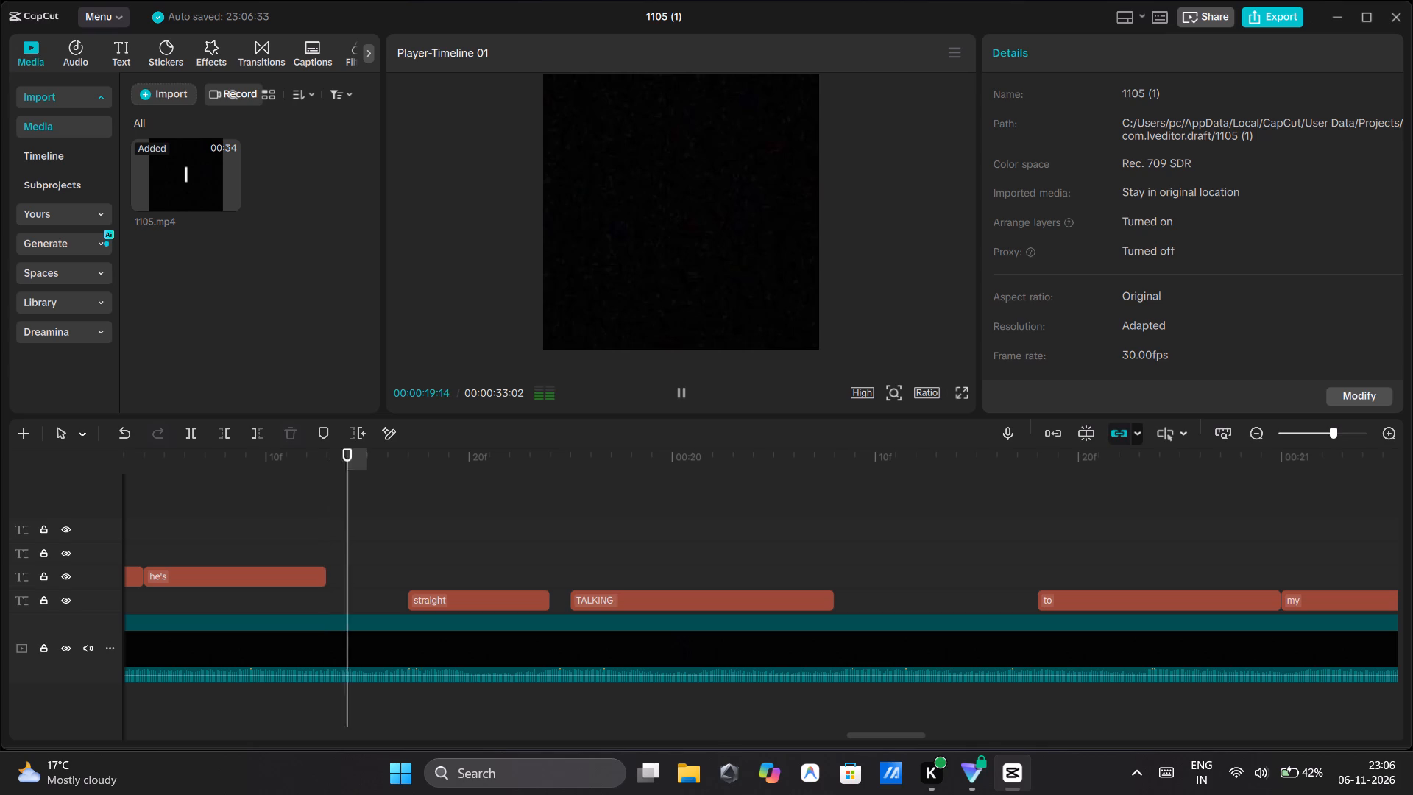
pyautogui.click(676, 391)
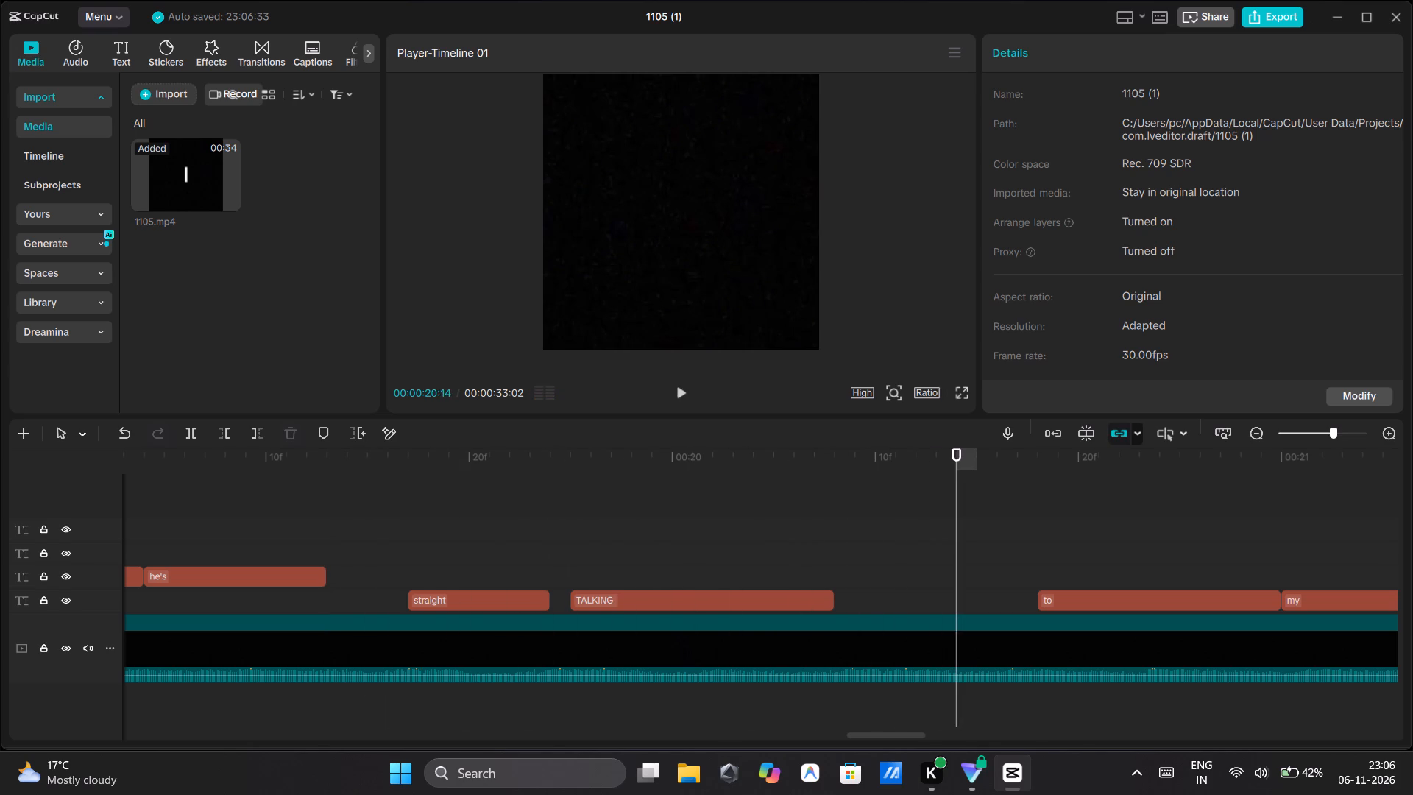
pyautogui.hscroll(-1, 793, 431)
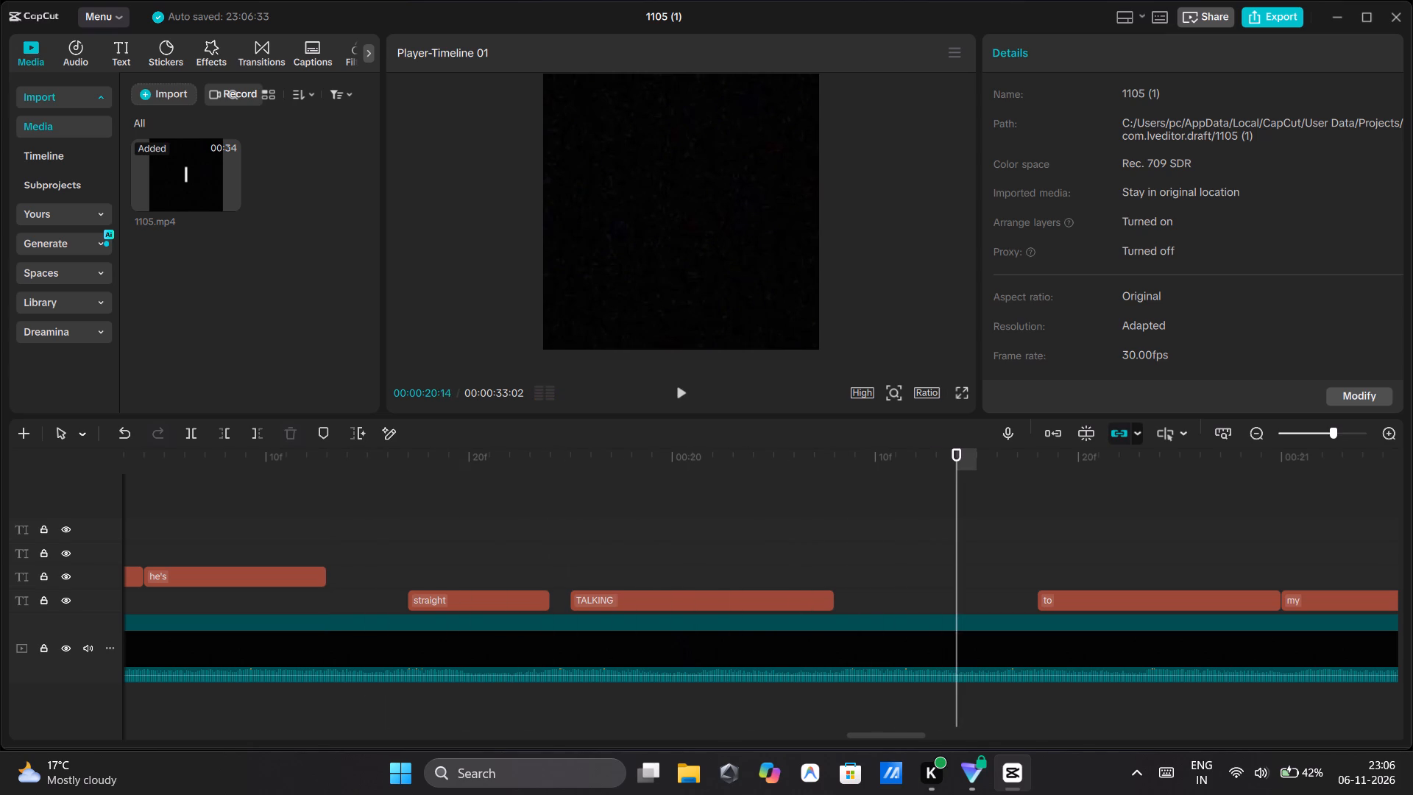
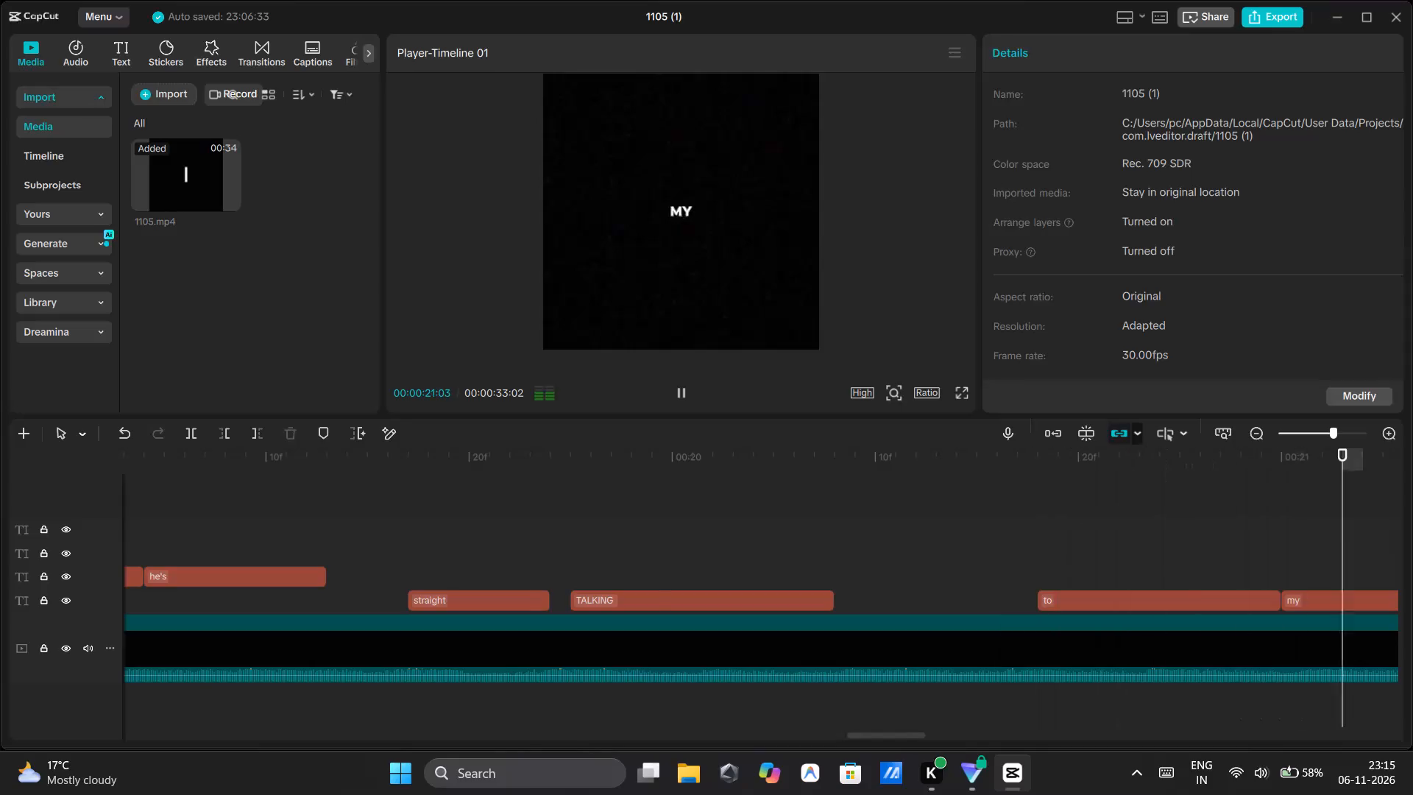
# Replay from "when" past "TALKING", then again from the start of "vulnerable" into "straight", to check the captions against the audio.
pyautogui.press('space')
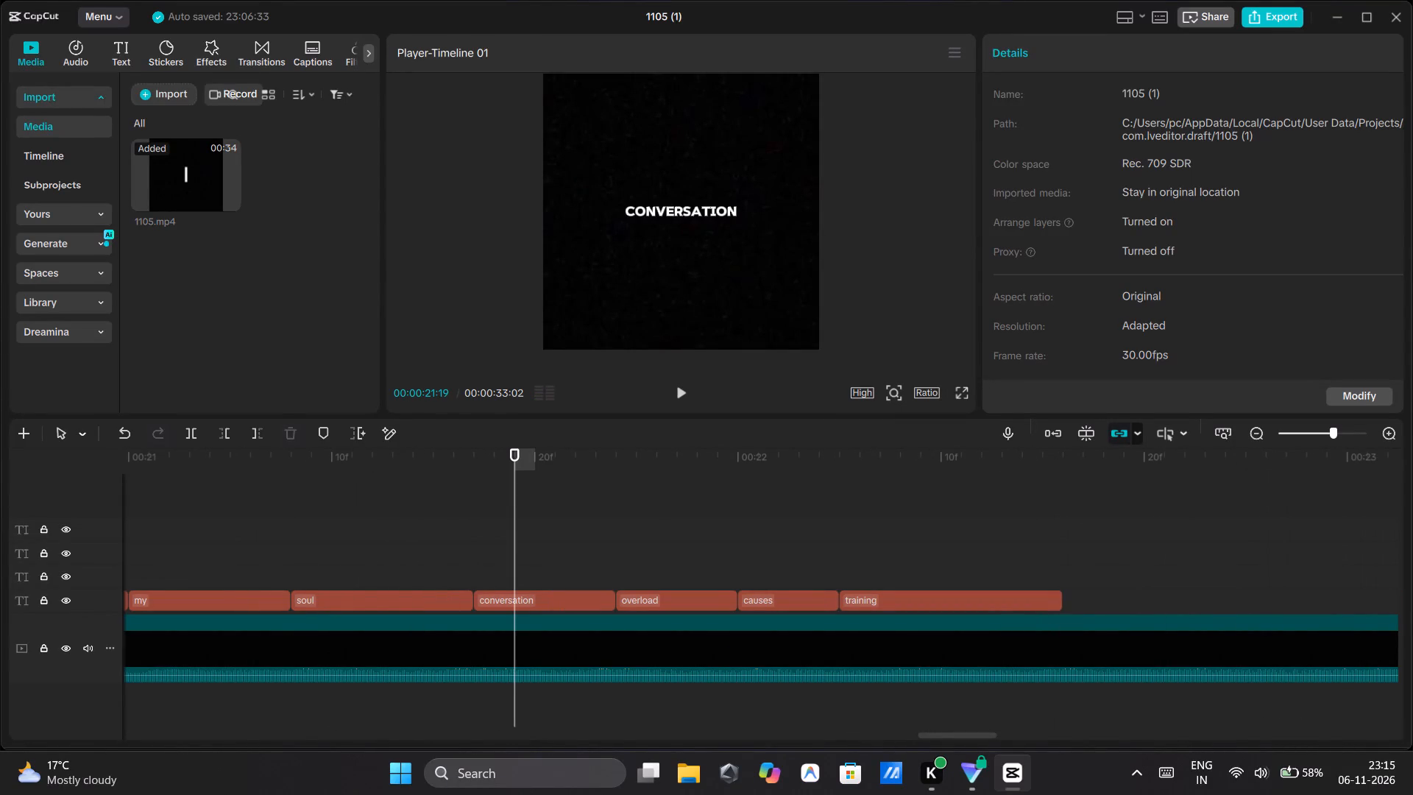
pyautogui.hscroll(3, 567, 516)
pyautogui.click(394, 516)
pyautogui.hscroll(1, 394, 516)
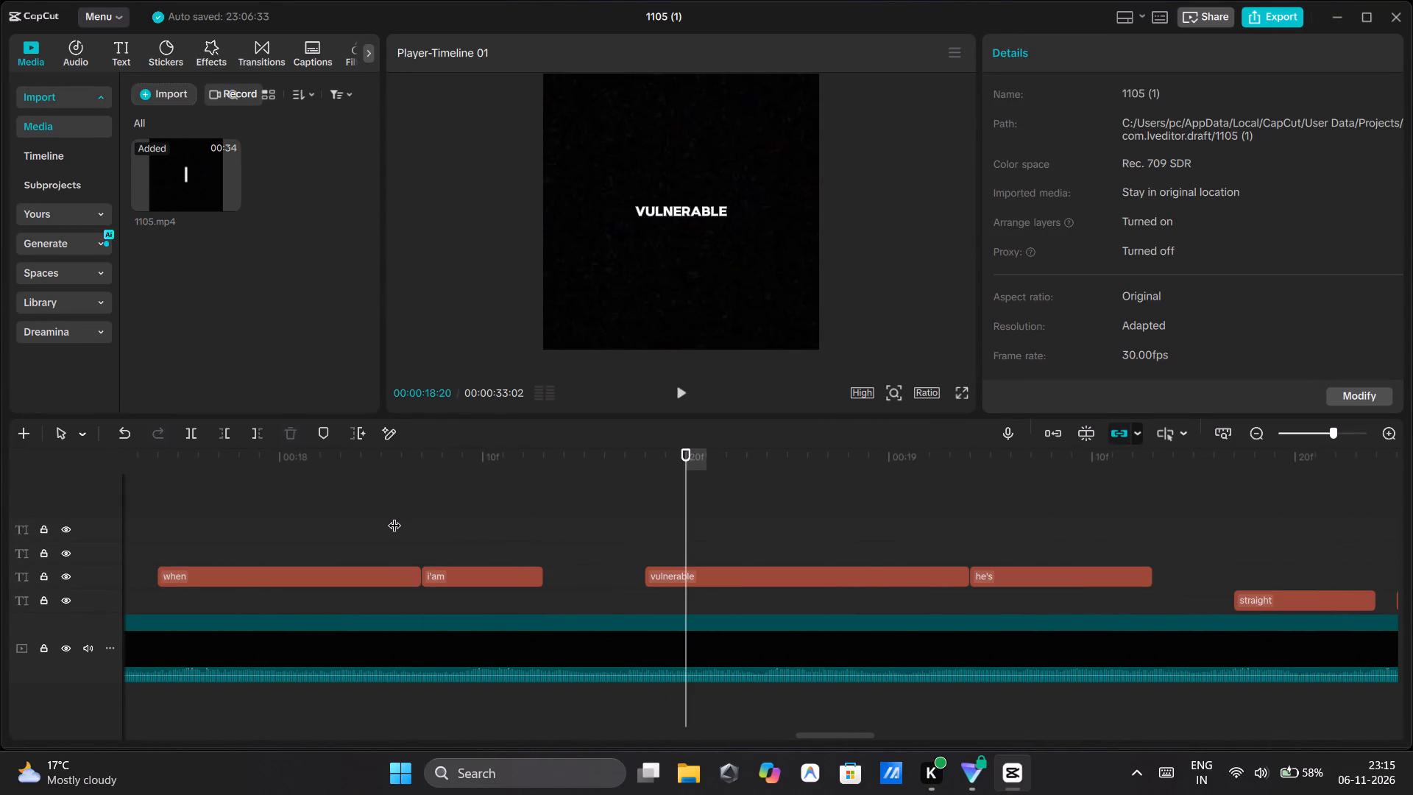
pyautogui.click(394, 516)
pyautogui.click(677, 382)
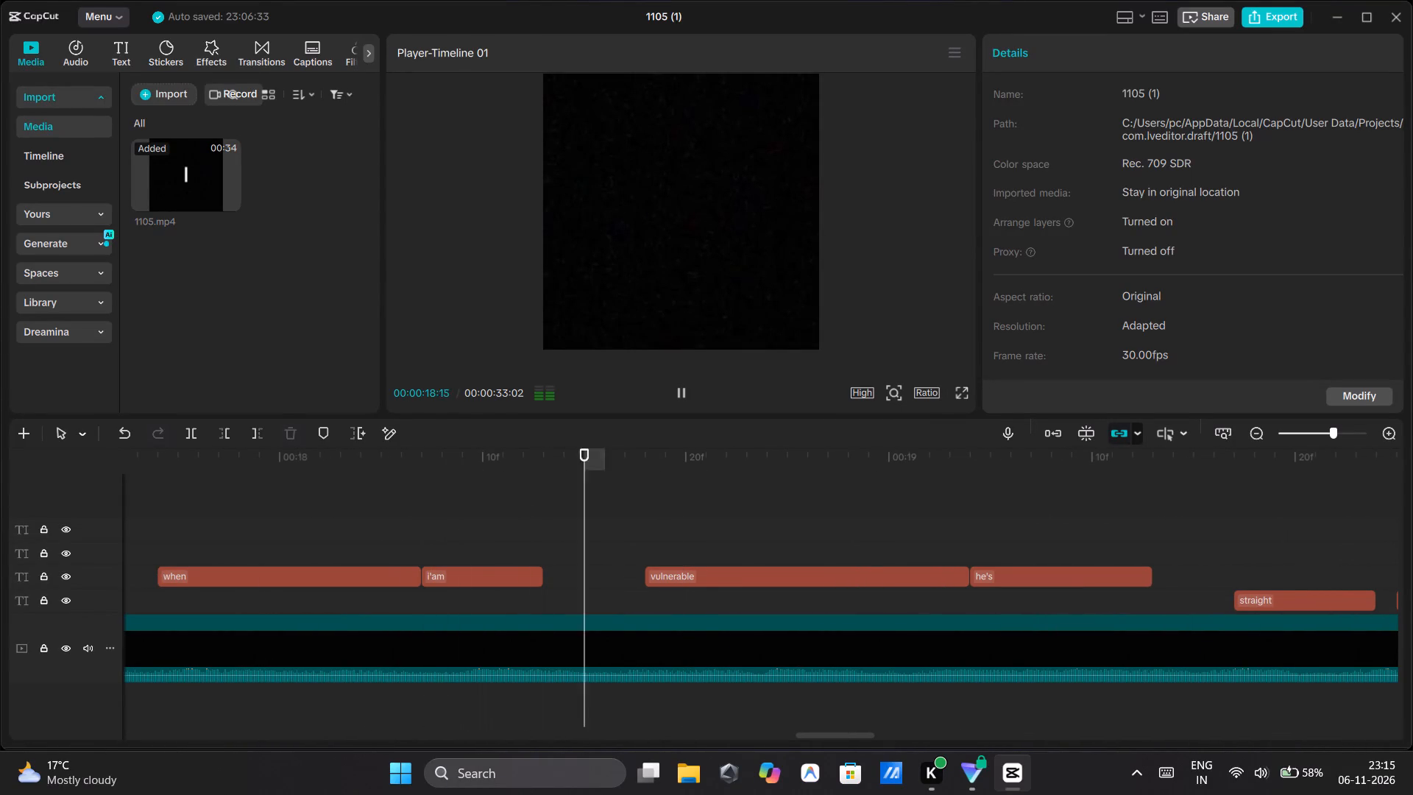
pyautogui.click(677, 382)
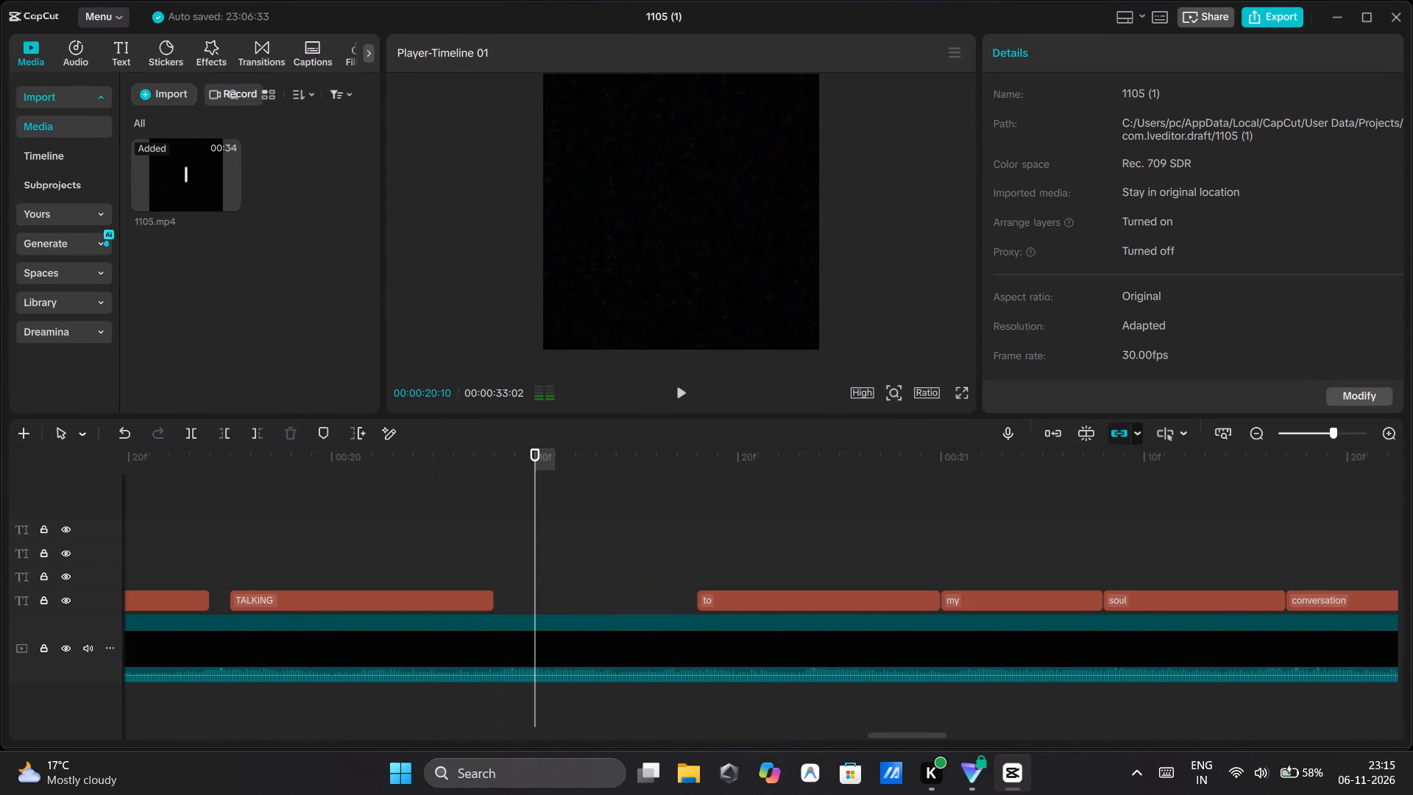
pyautogui.hscroll(2, 301, 490)
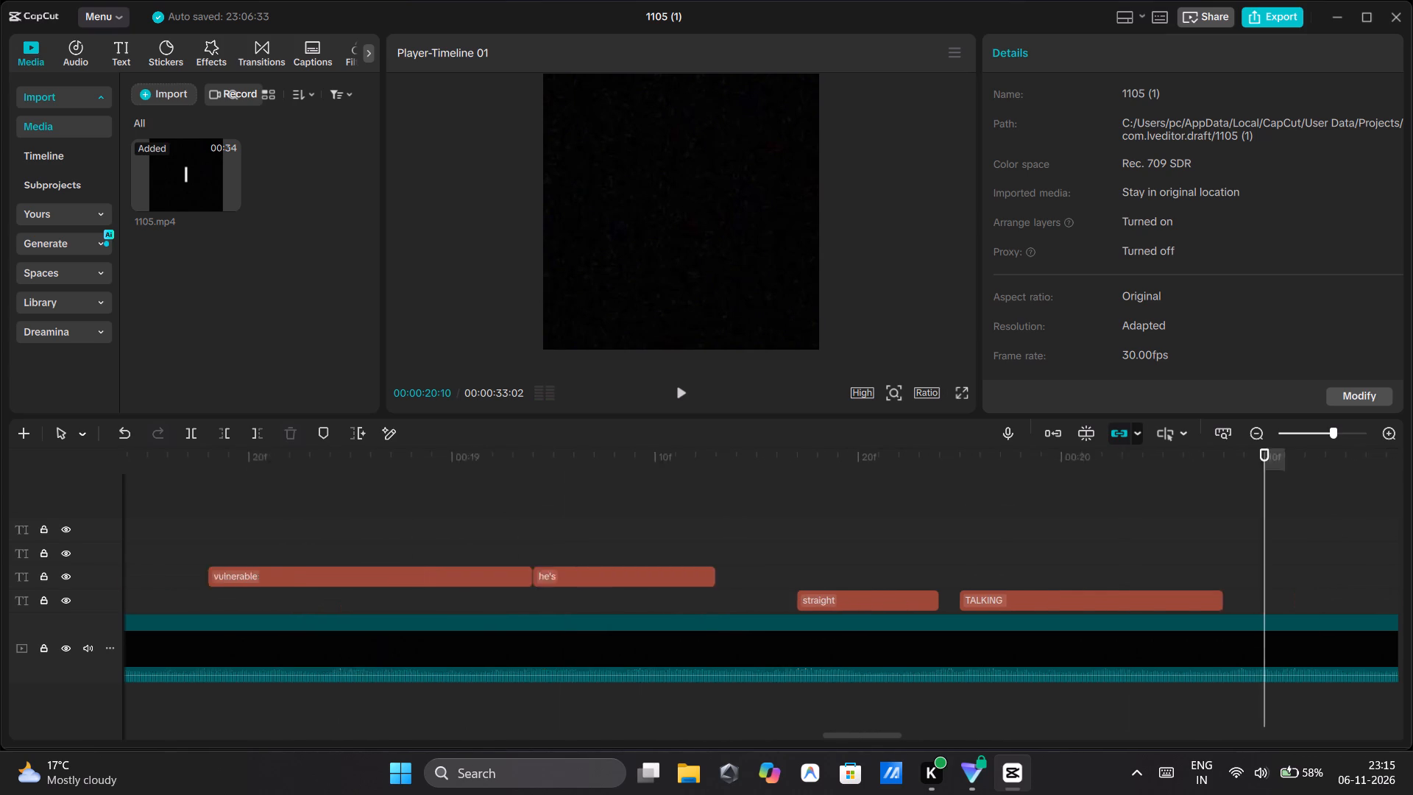
pyautogui.hscroll(1, 344, 484)
pyautogui.click(283, 495)
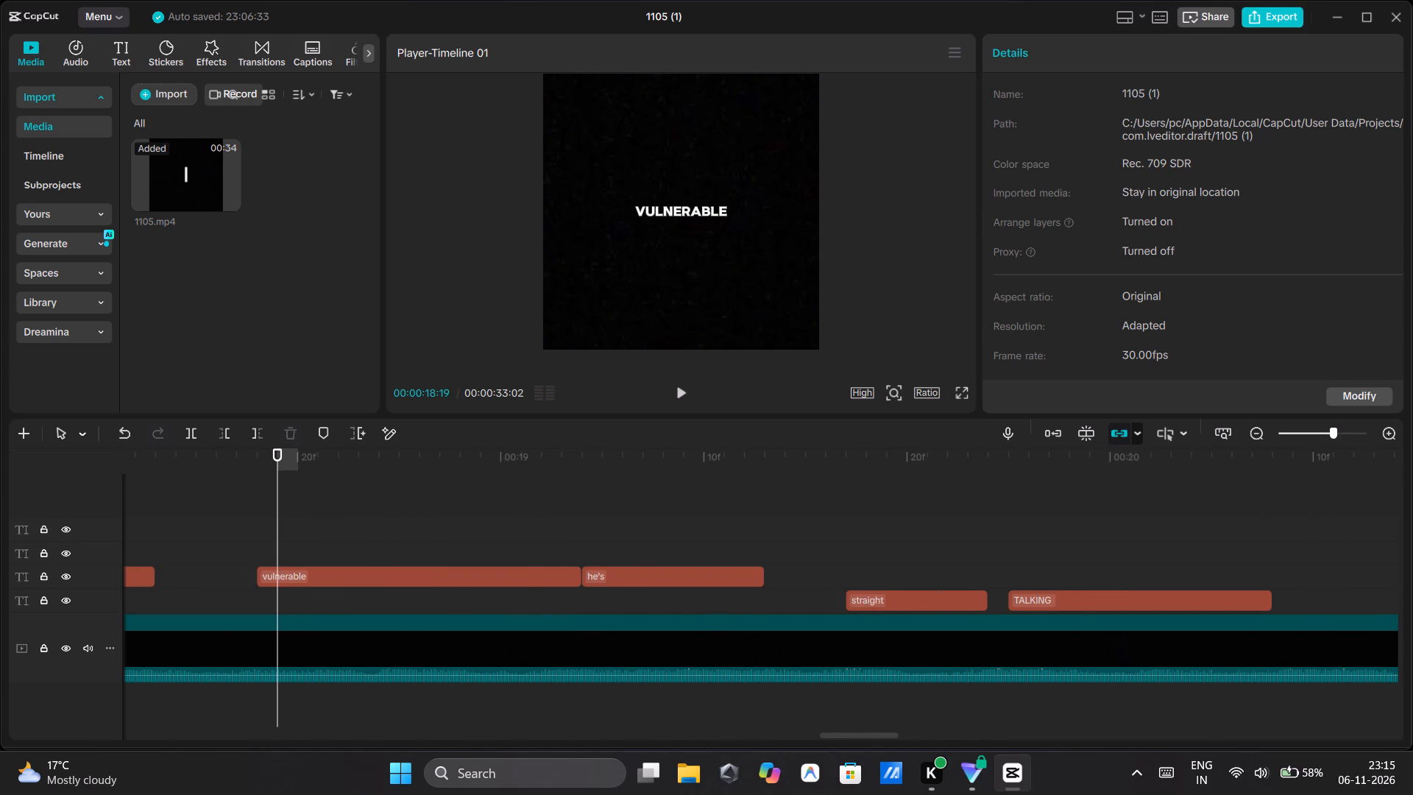
pyautogui.click(681, 384)
pyautogui.click(681, 384)
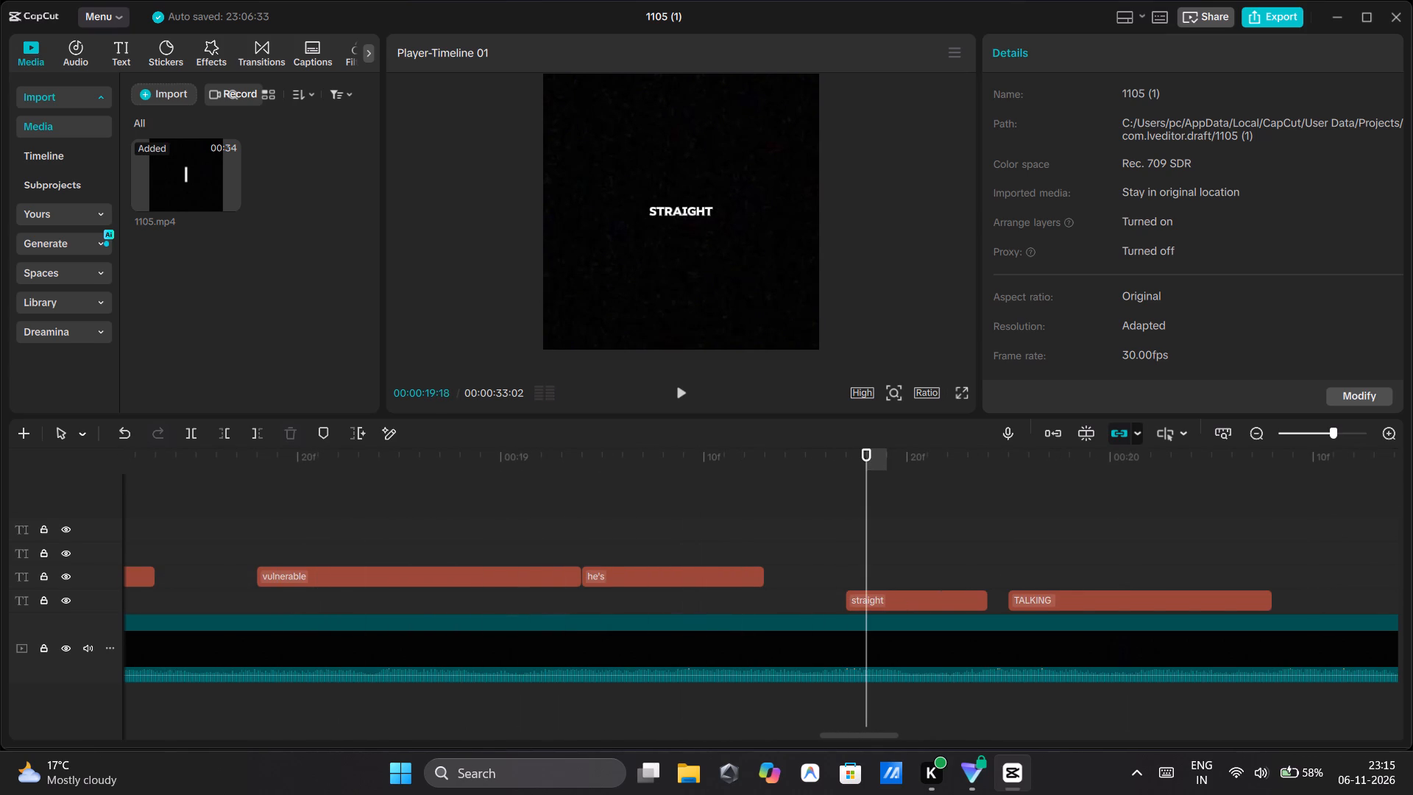
# Replay from the end of "he's", extend the "straight" caption's start earlier to 00:00:19:16, and replay into "TALKING" to check it.
pyautogui.click(695, 463)
pyautogui.doubleClick(679, 398)
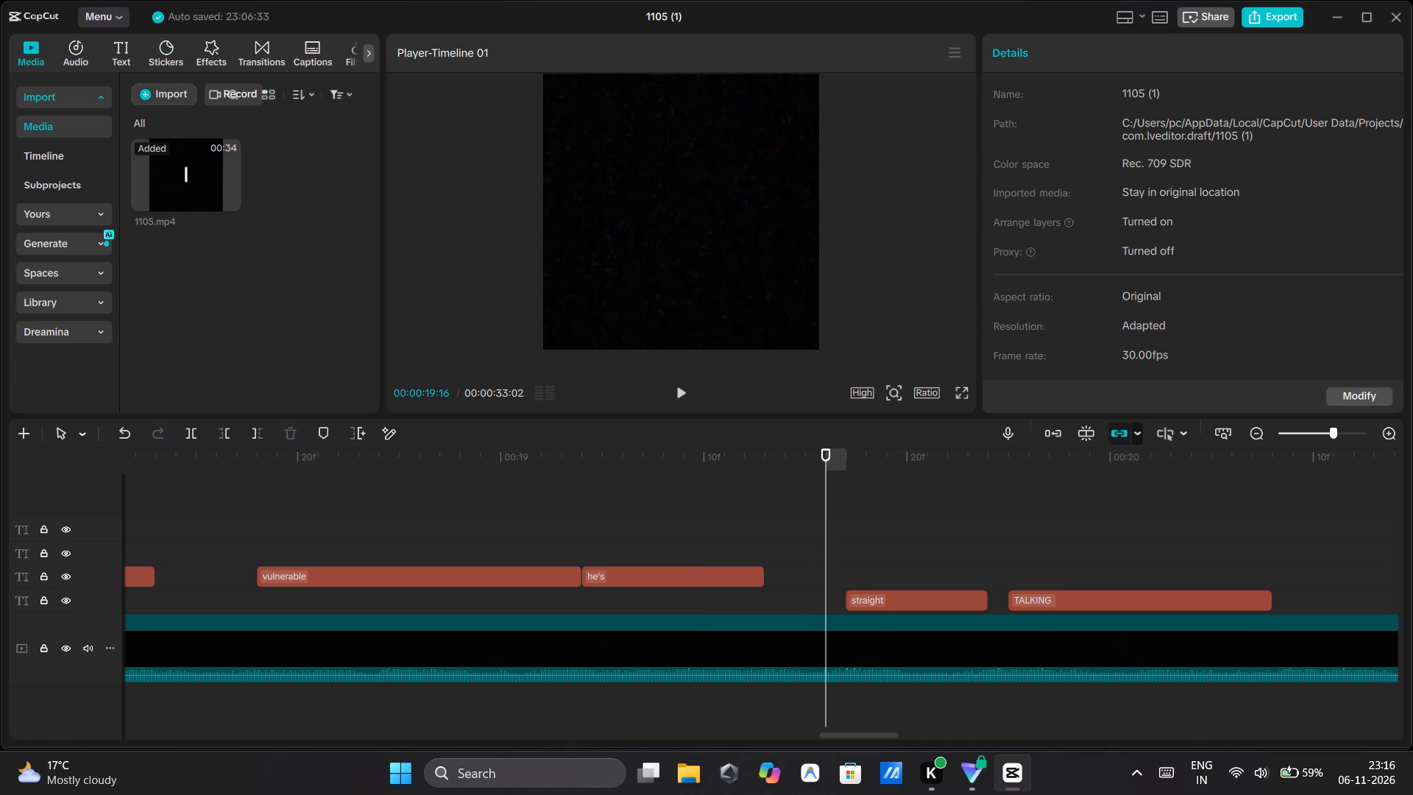
pyautogui.moveTo(848, 599); pyautogui.dragTo(835, 601)
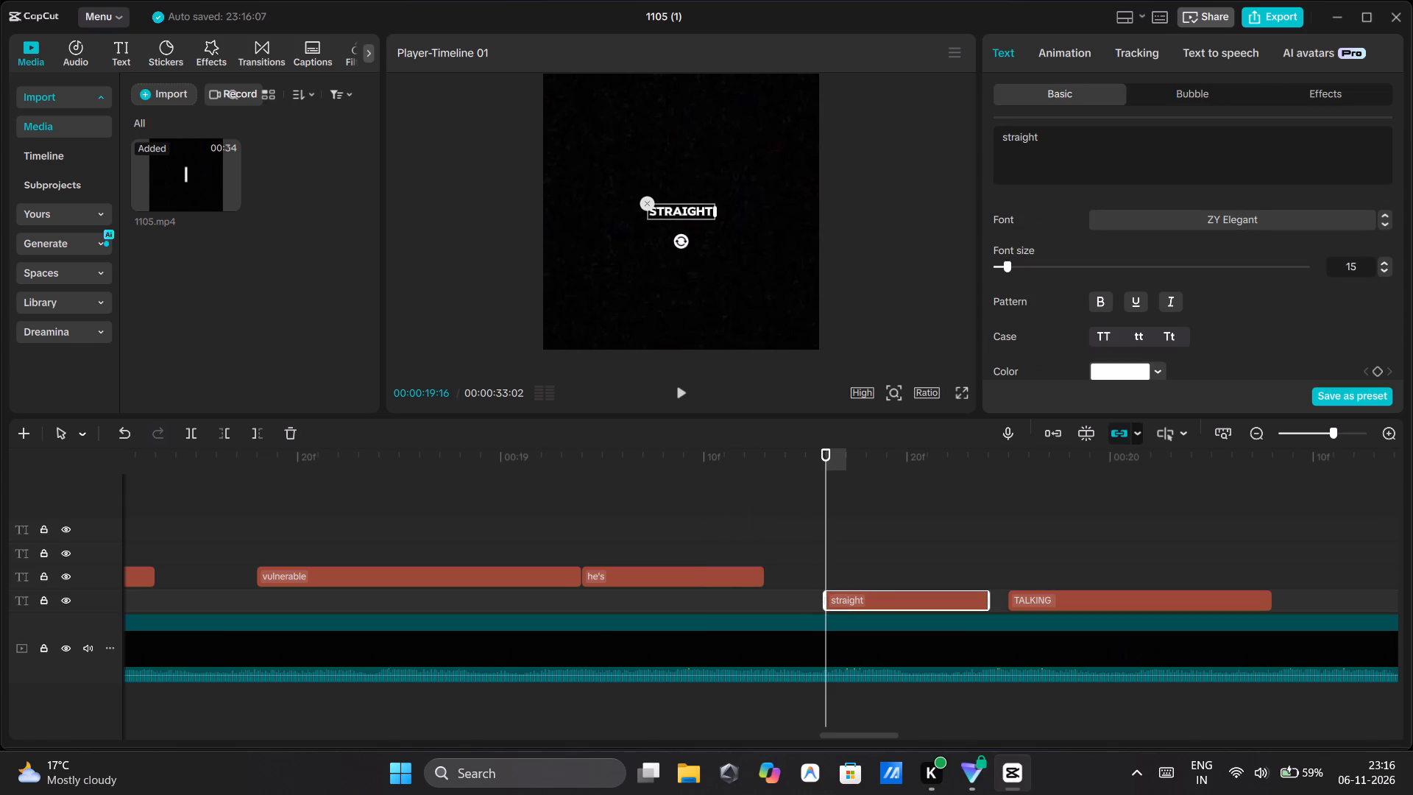
pyautogui.click(673, 397)
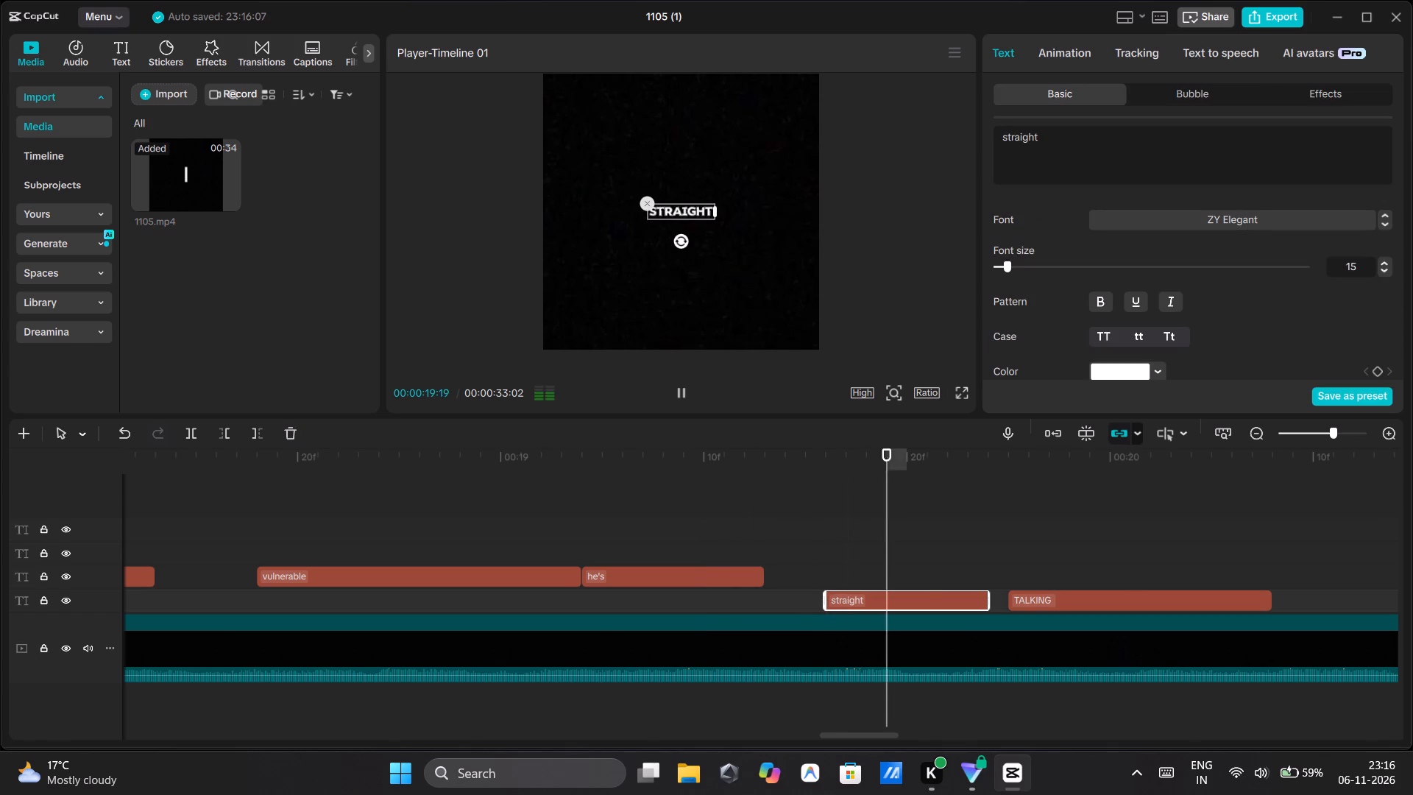
pyautogui.click(673, 397)
pyautogui.hscroll(-1, 848, 513)
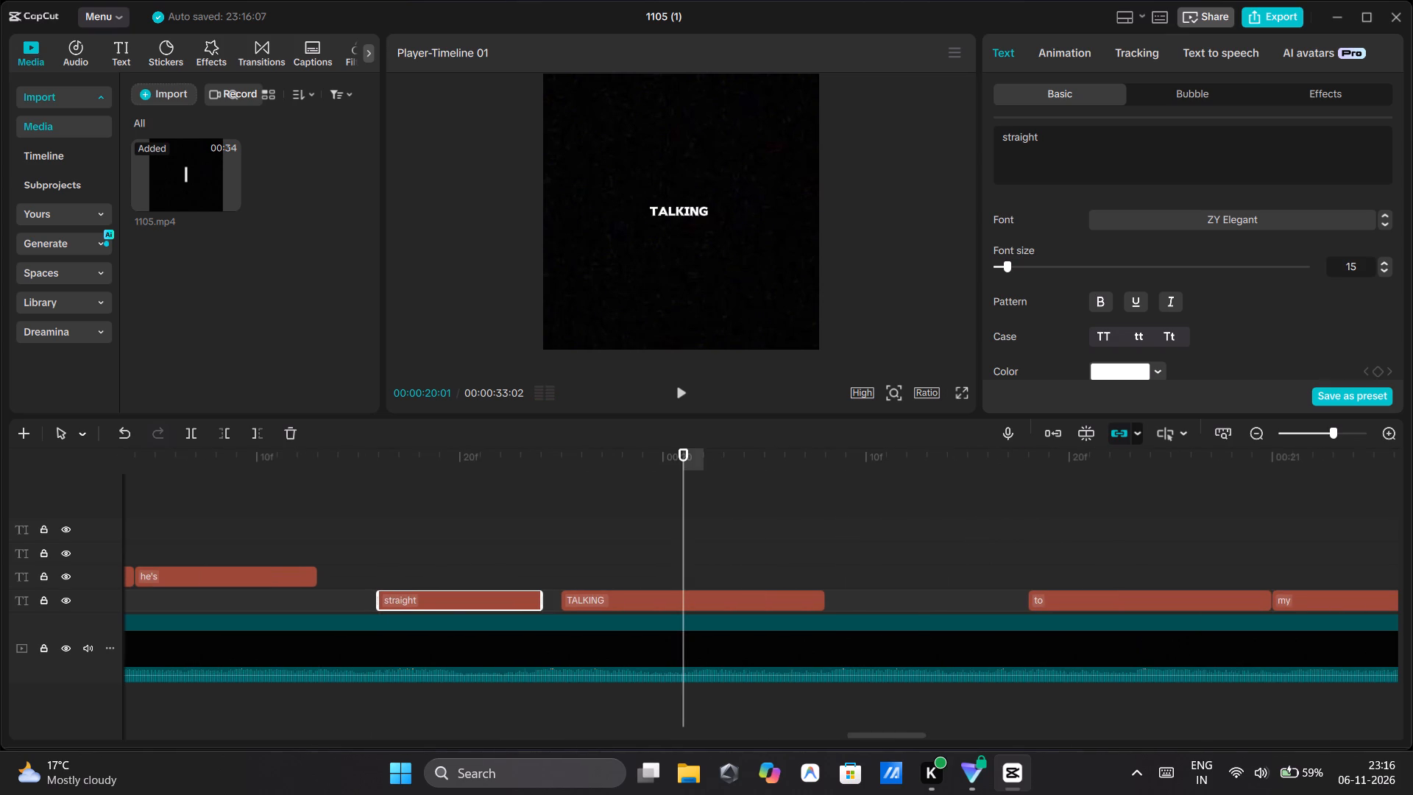
# Replay from "TALKING" towards "to", then retime the "to" caption to run from 00:00:20:12 to about 00:00:20:24 and play it.
pyautogui.click(679, 393)
pyautogui.click(679, 393)
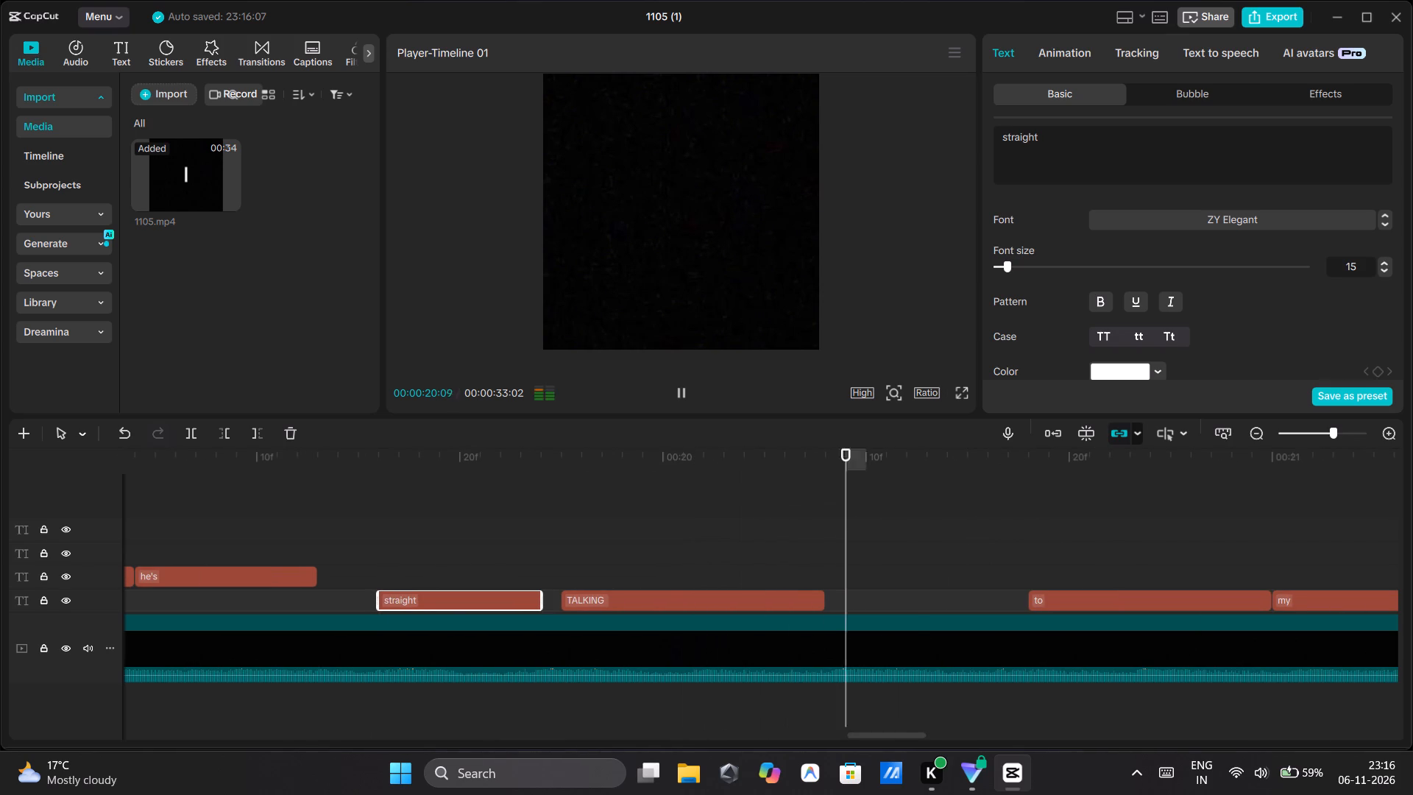
pyautogui.doubleClick(679, 393)
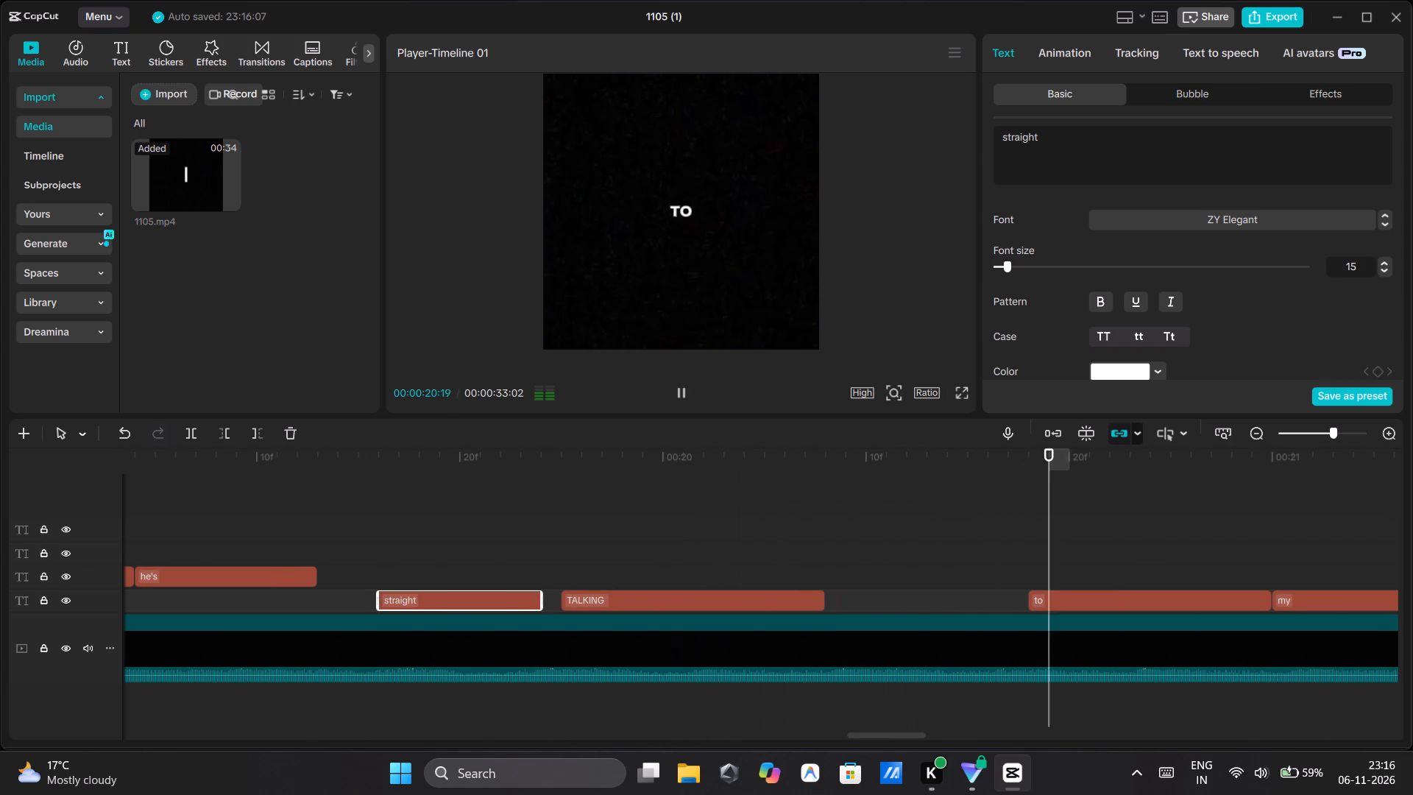
pyautogui.click(619, 470)
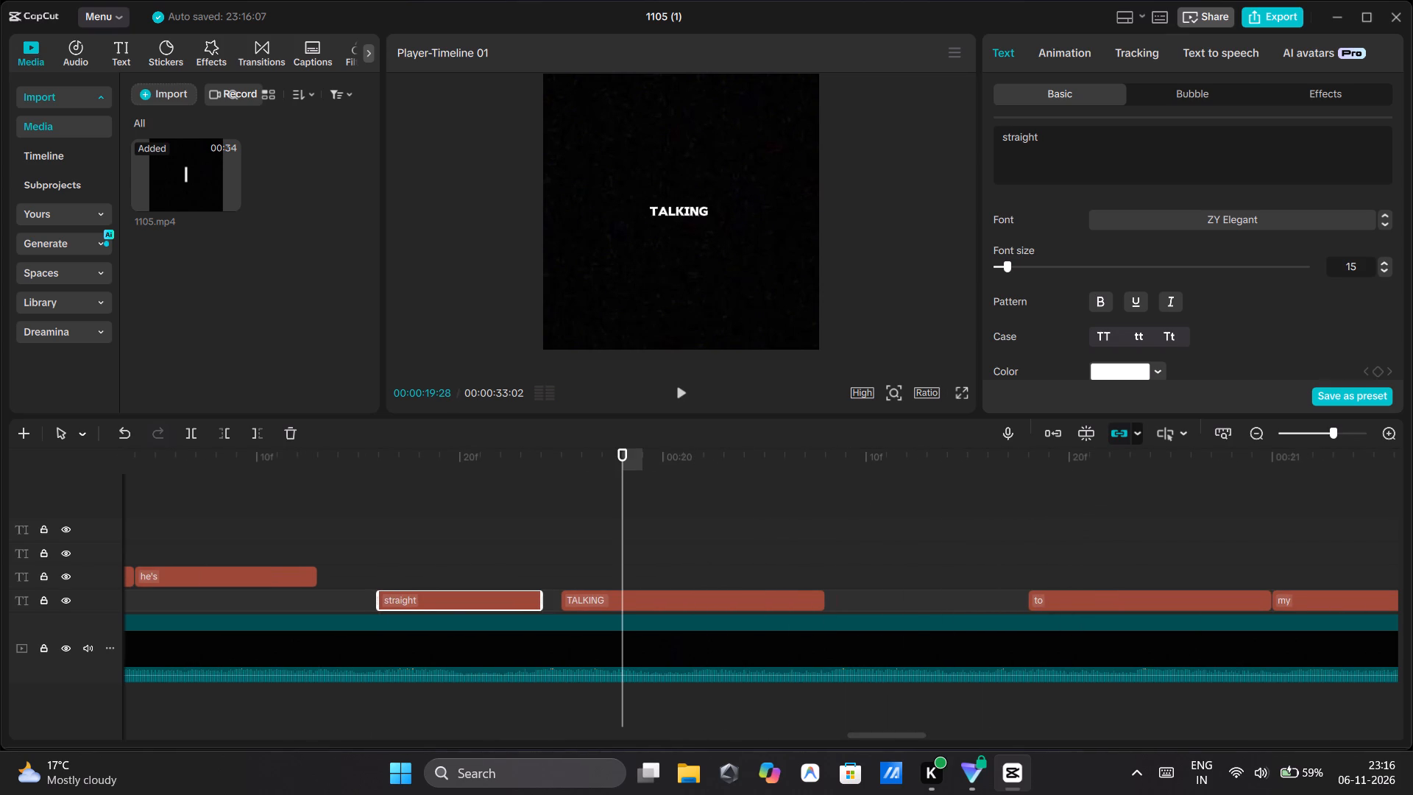
pyautogui.click(680, 394)
pyautogui.click(680, 394)
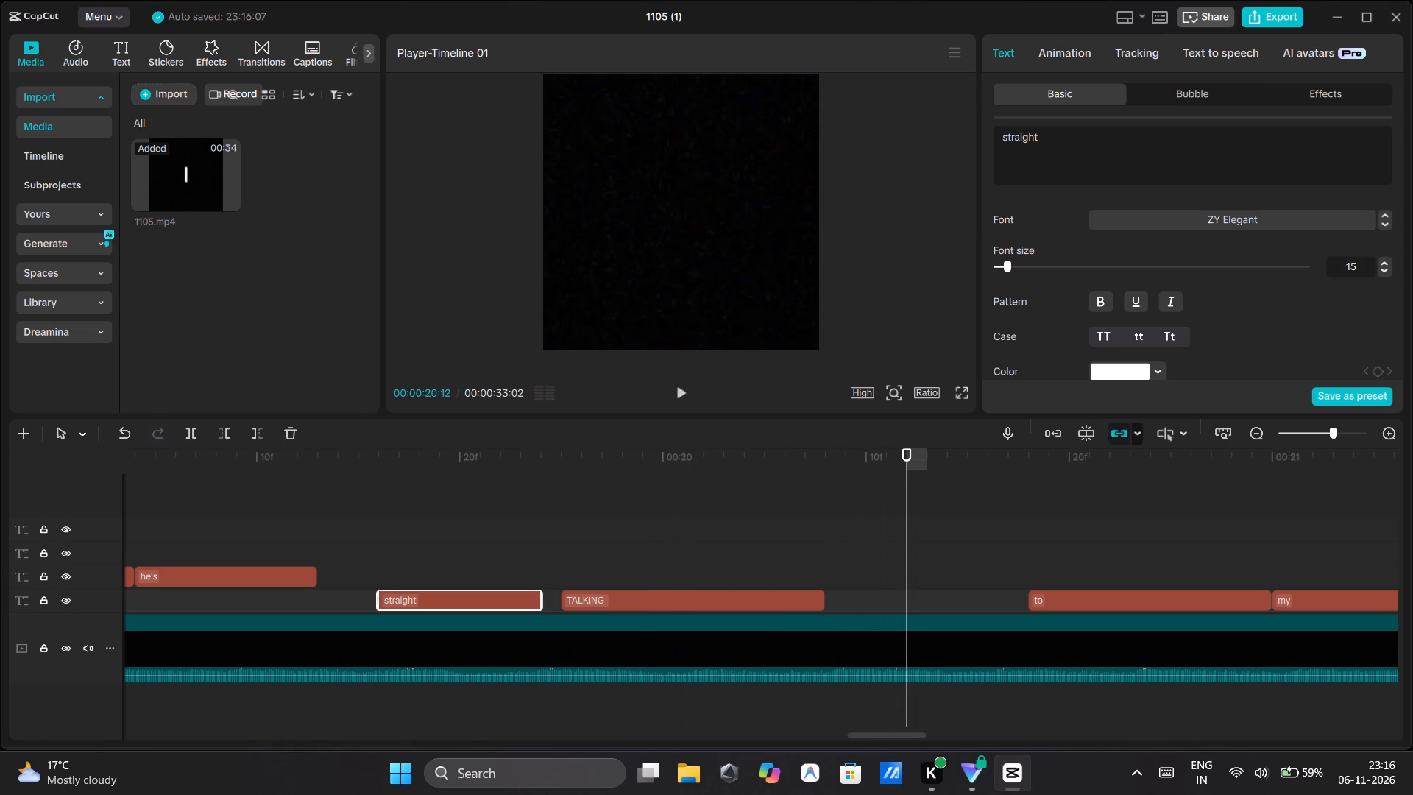
pyautogui.hscroll(-1, 947, 515)
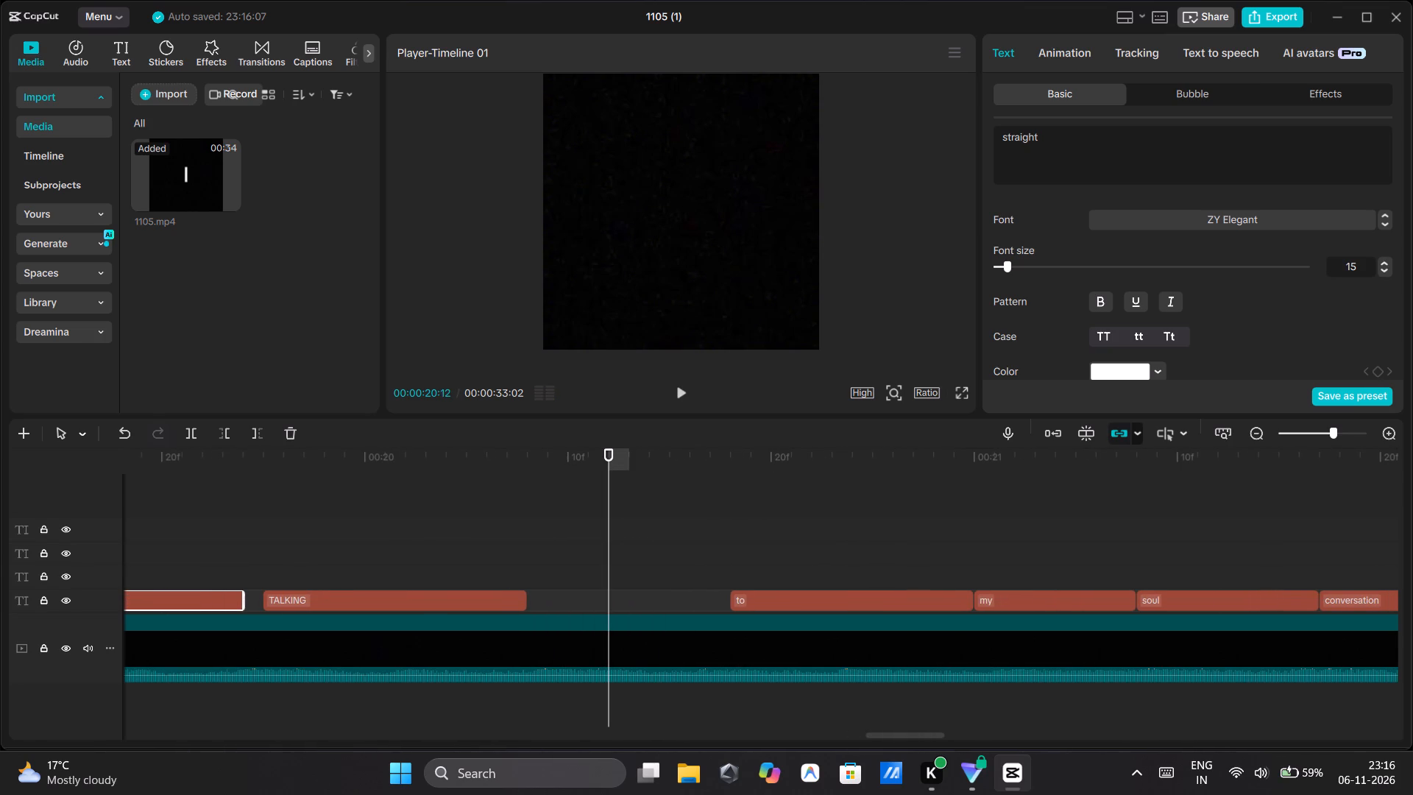
pyautogui.moveTo(732, 601); pyautogui.dragTo(618, 612)
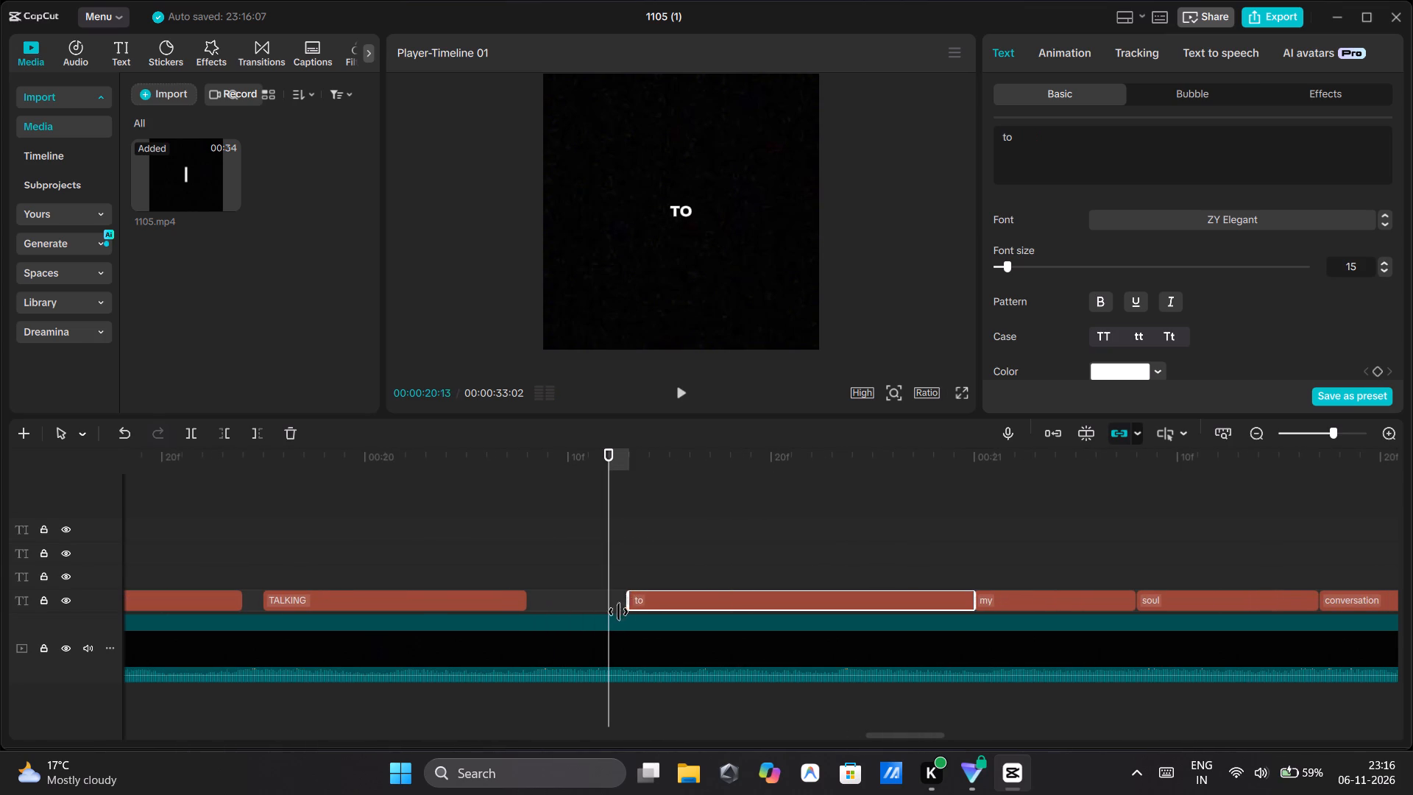
pyautogui.moveTo(618, 612); pyautogui.dragTo(606, 613)
pyautogui.moveTo(972, 596); pyautogui.dragTo(794, 611)
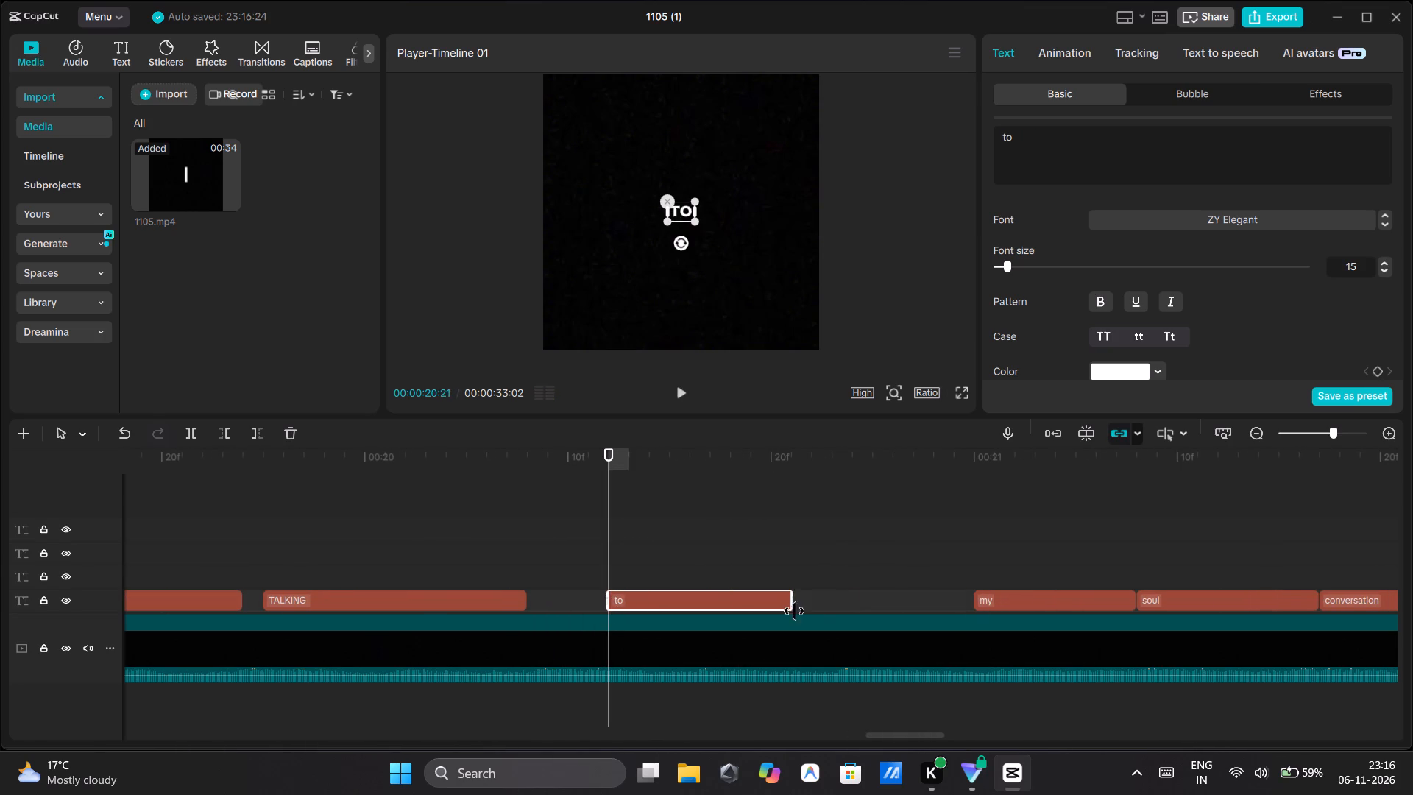
pyautogui.moveTo(794, 611); pyautogui.dragTo(850, 613)
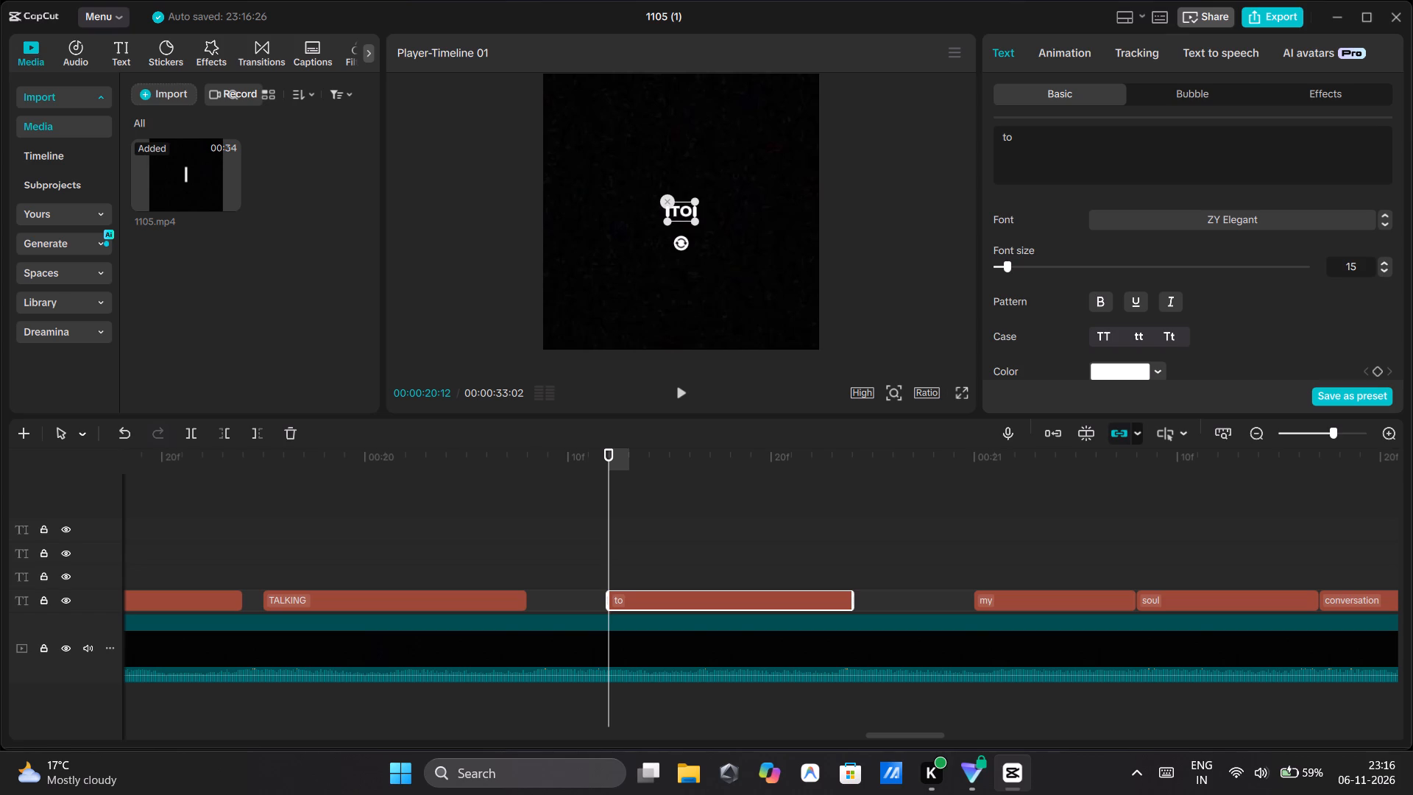
pyautogui.doubleClick(681, 396)
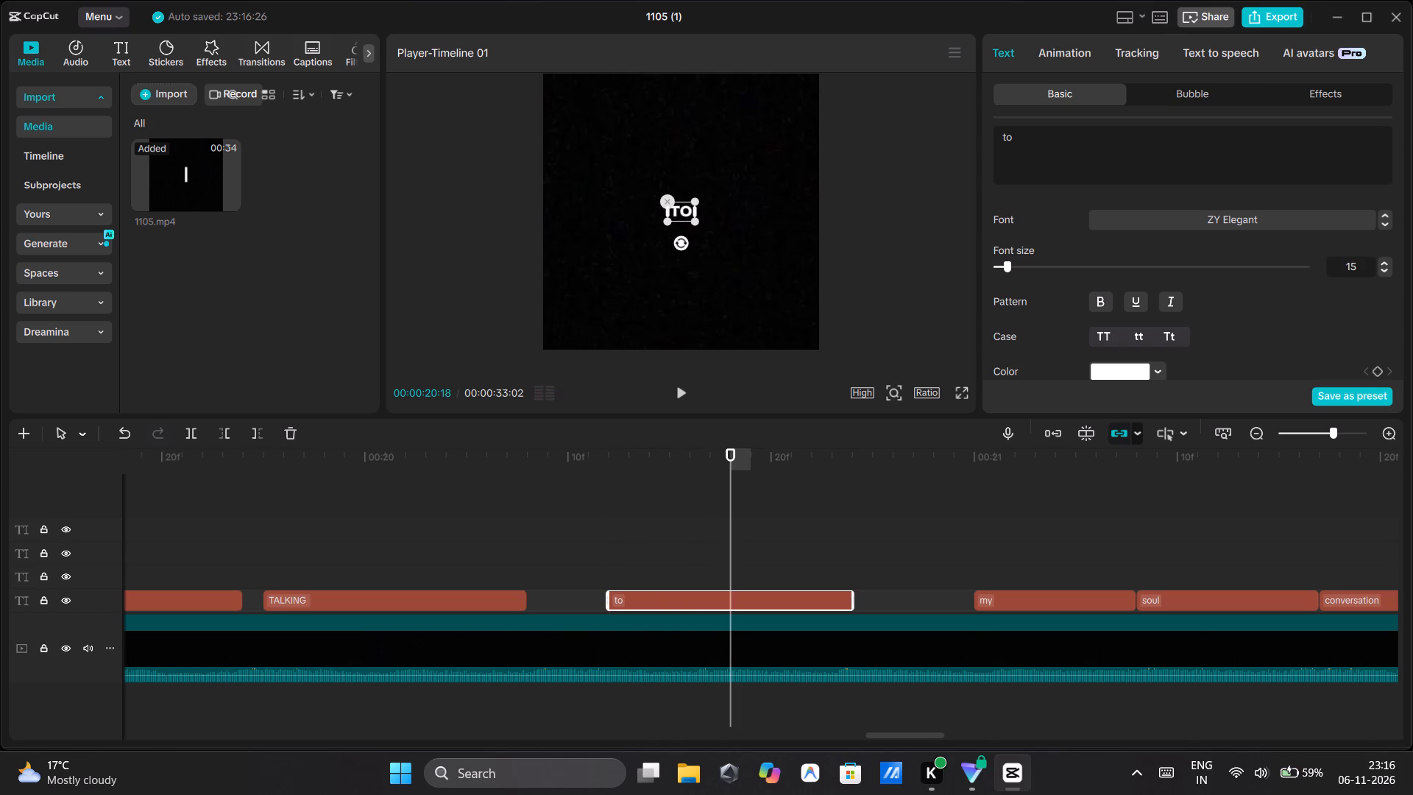
# Replay from the middle of "TALKING" through "to", then shorten the "to" caption to end at about 00:00:20:17.
pyautogui.click(417, 486)
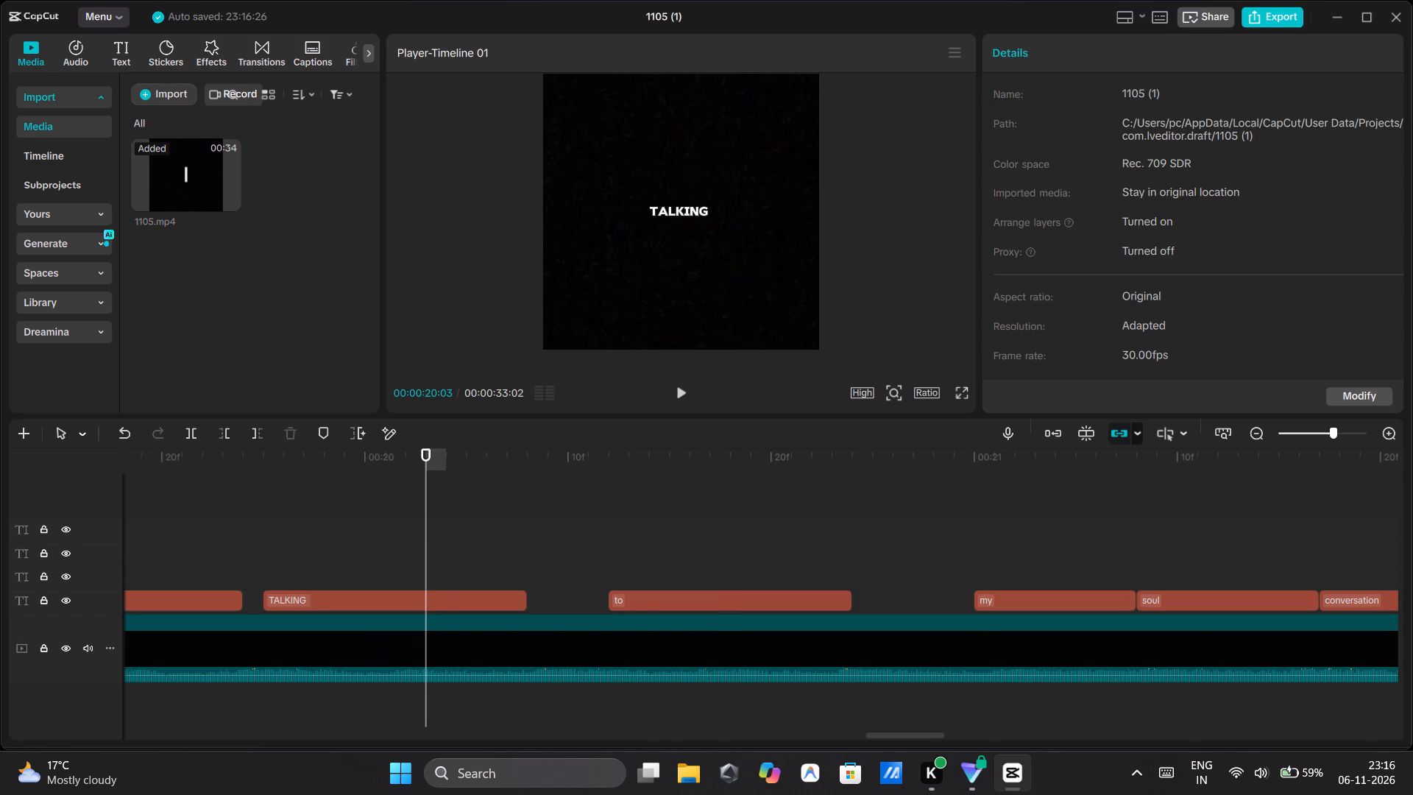
pyautogui.click(686, 386)
pyautogui.click(686, 386)
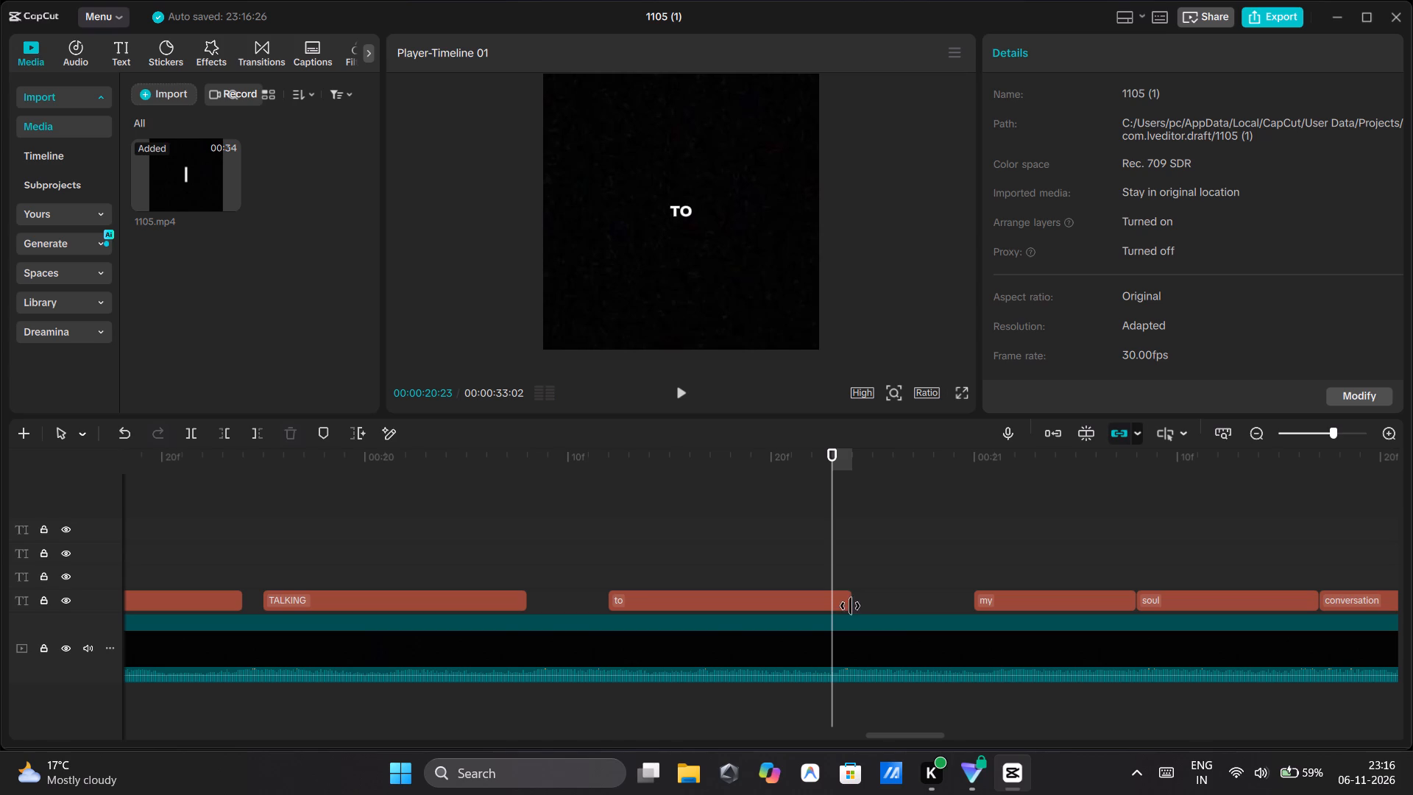
pyautogui.moveTo(849, 593); pyautogui.dragTo(730, 609)
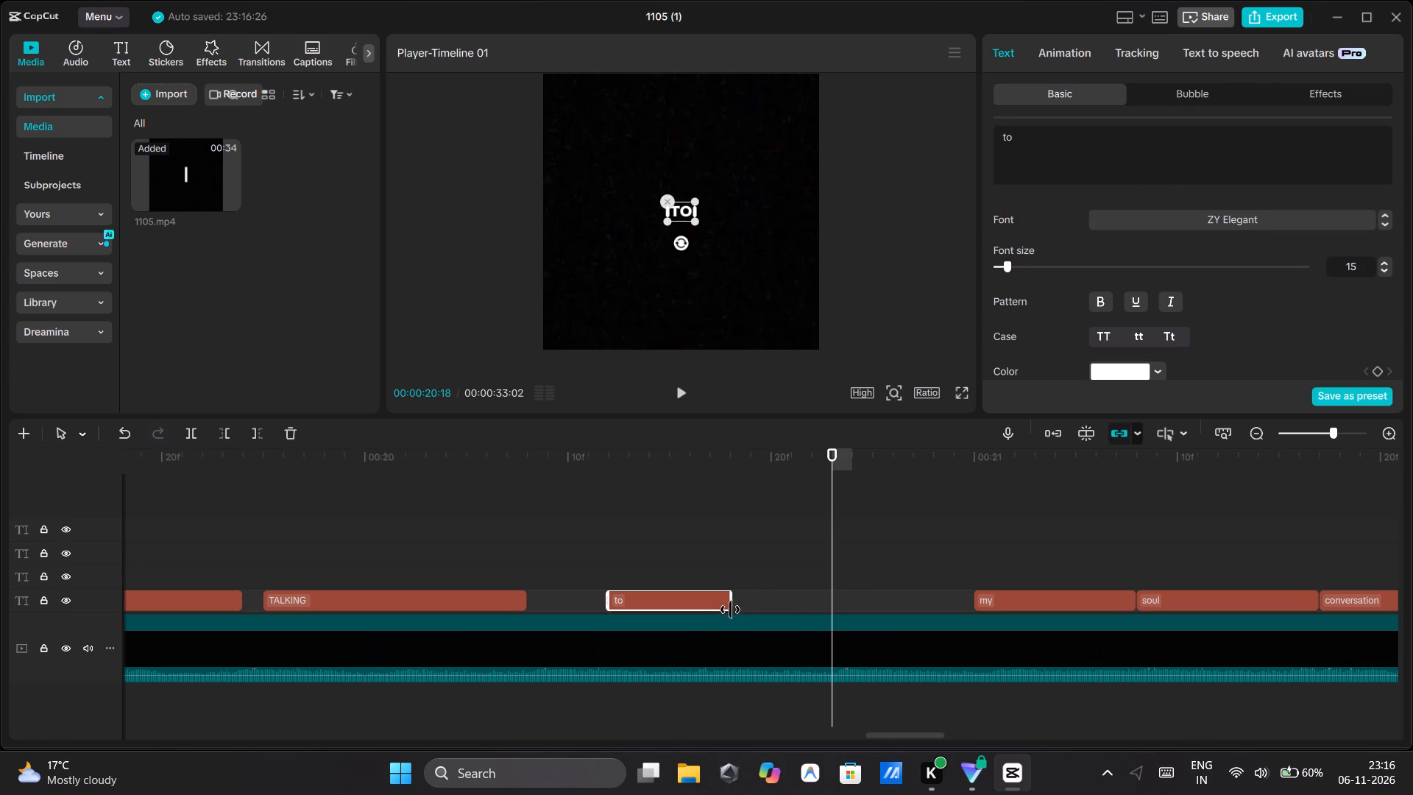
pyautogui.moveTo(730, 609); pyautogui.dragTo(709, 616)
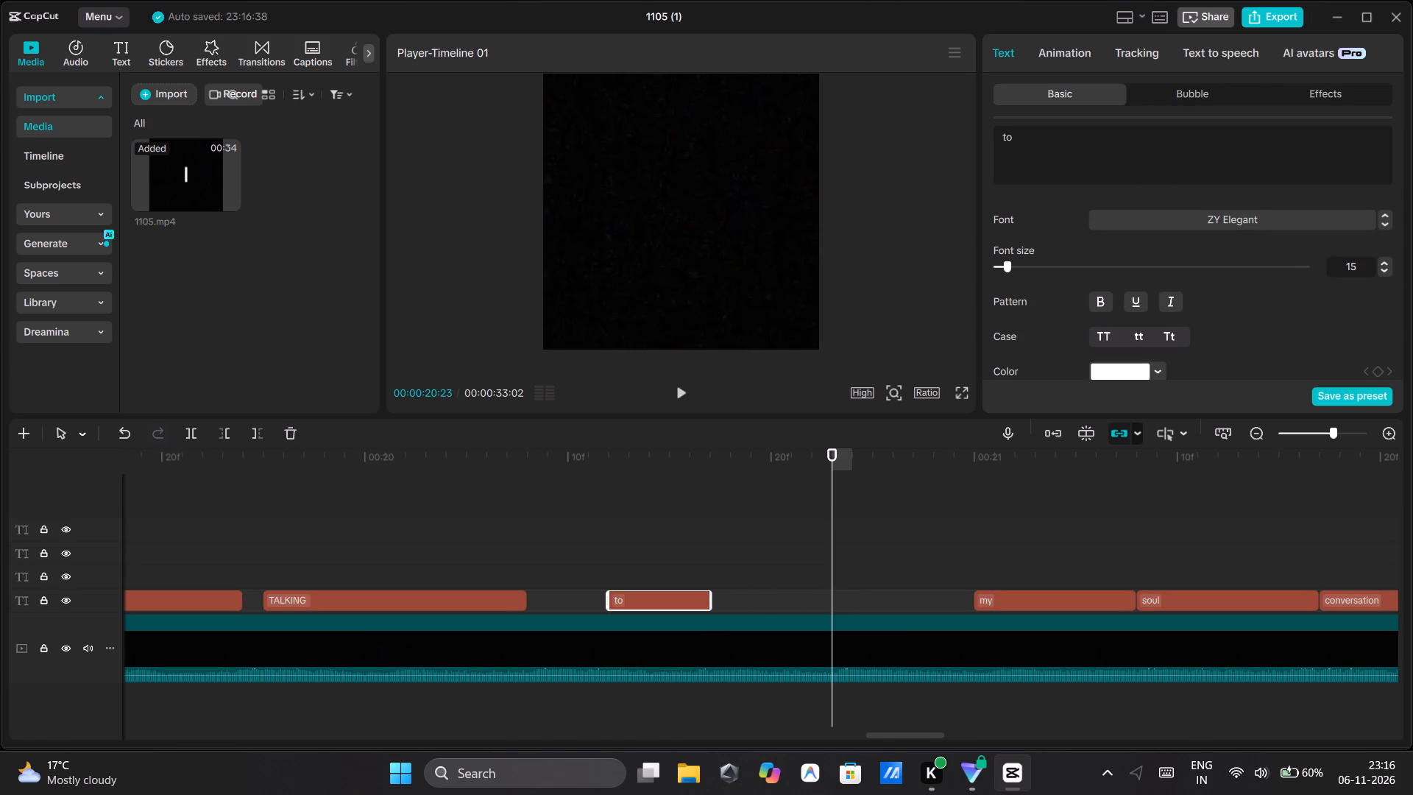
# Move "my" against the end of "to" and trim it to about 00:00:20:20, with "soul" directly after it, trimmed to 00:00:20:23.
pyautogui.moveTo(1024, 593); pyautogui.dragTo(761, 596)
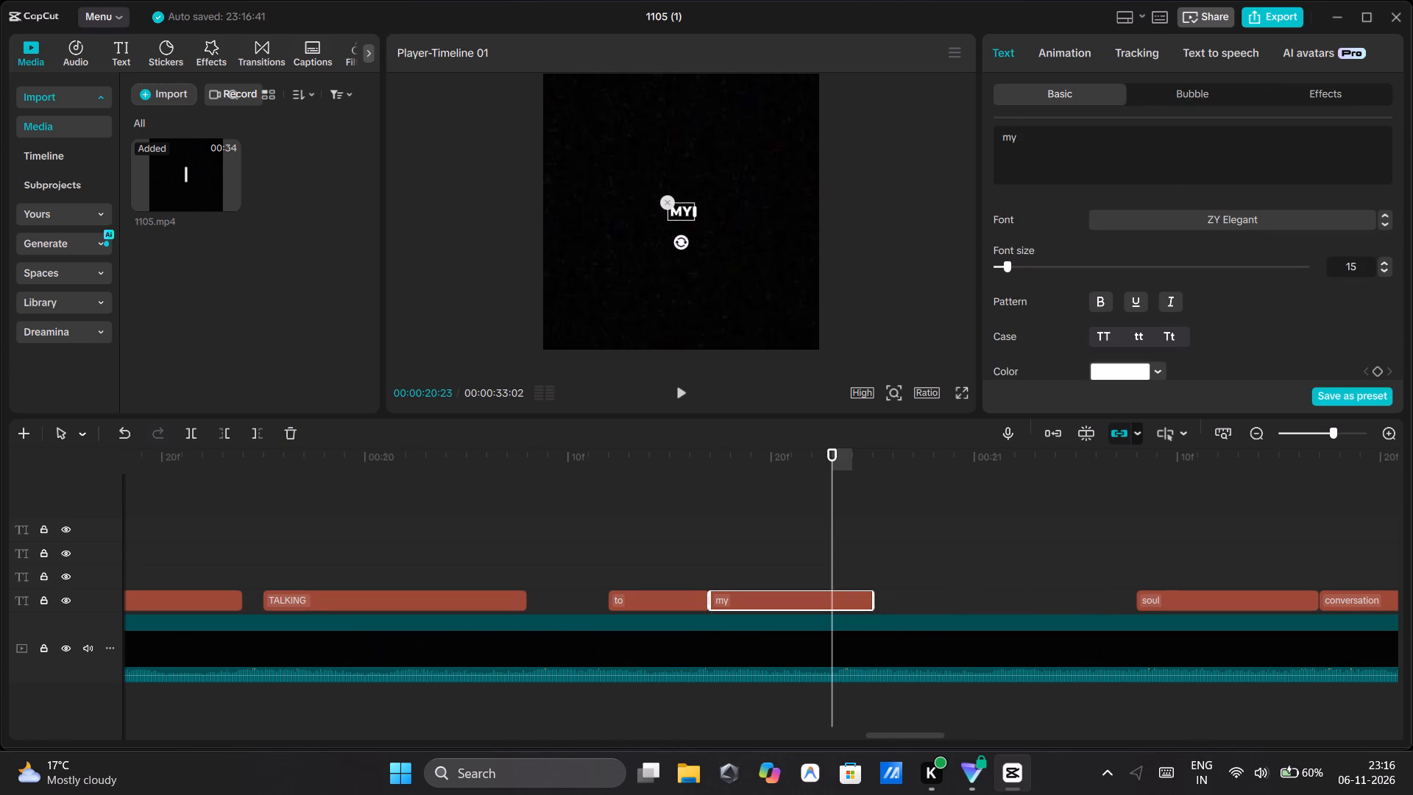
pyautogui.moveTo(875, 603); pyautogui.dragTo(775, 609)
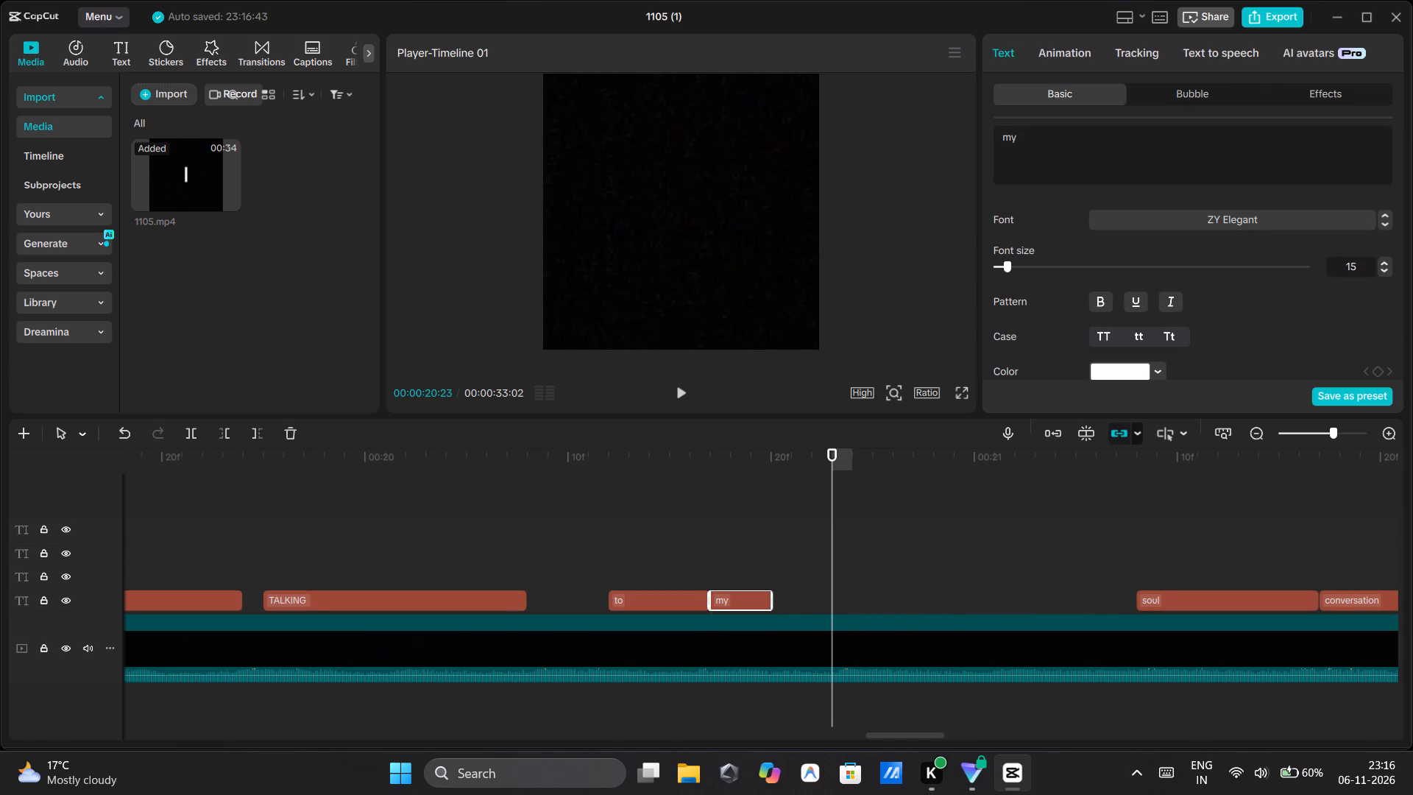
pyautogui.moveTo(1153, 600); pyautogui.dragTo(793, 605)
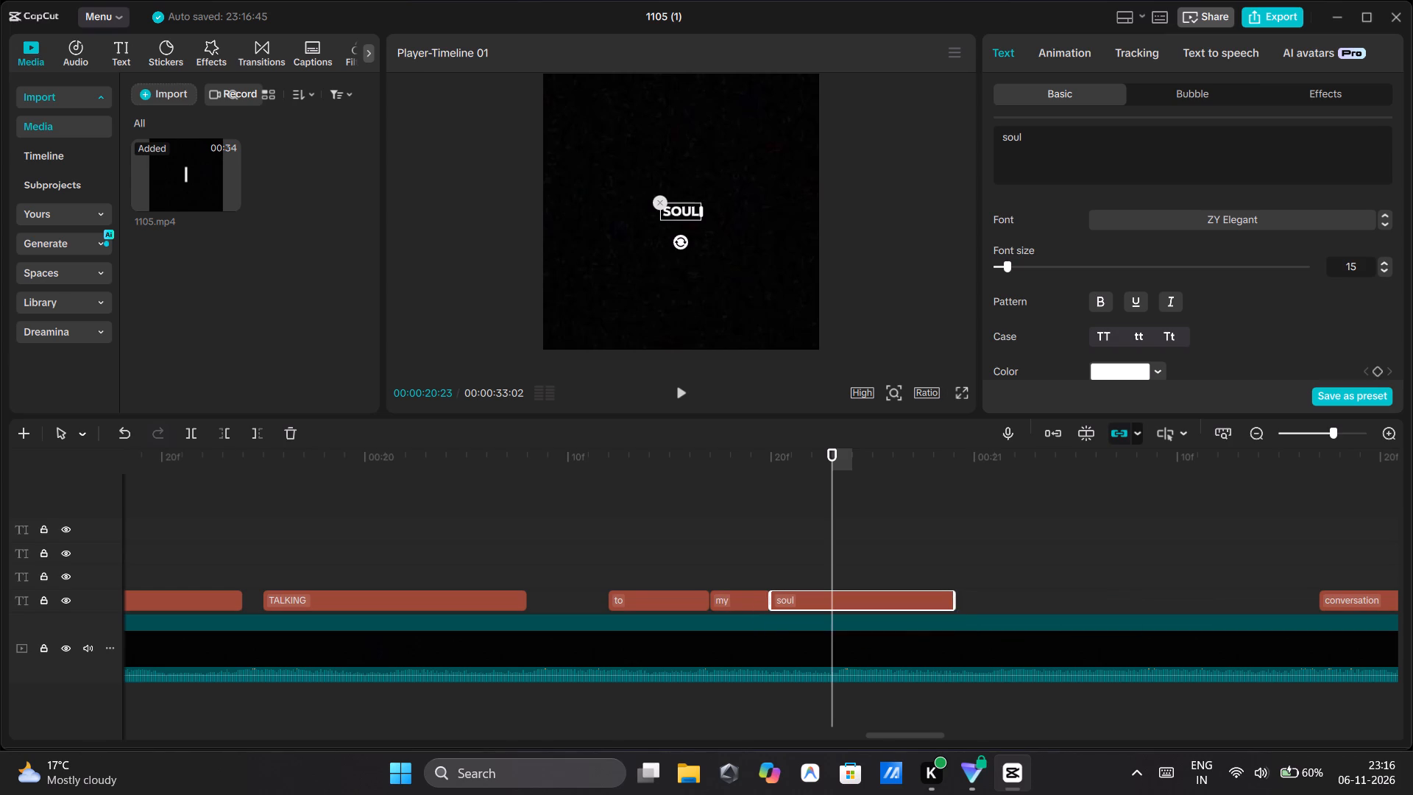
pyautogui.moveTo(957, 608); pyautogui.dragTo(832, 607)
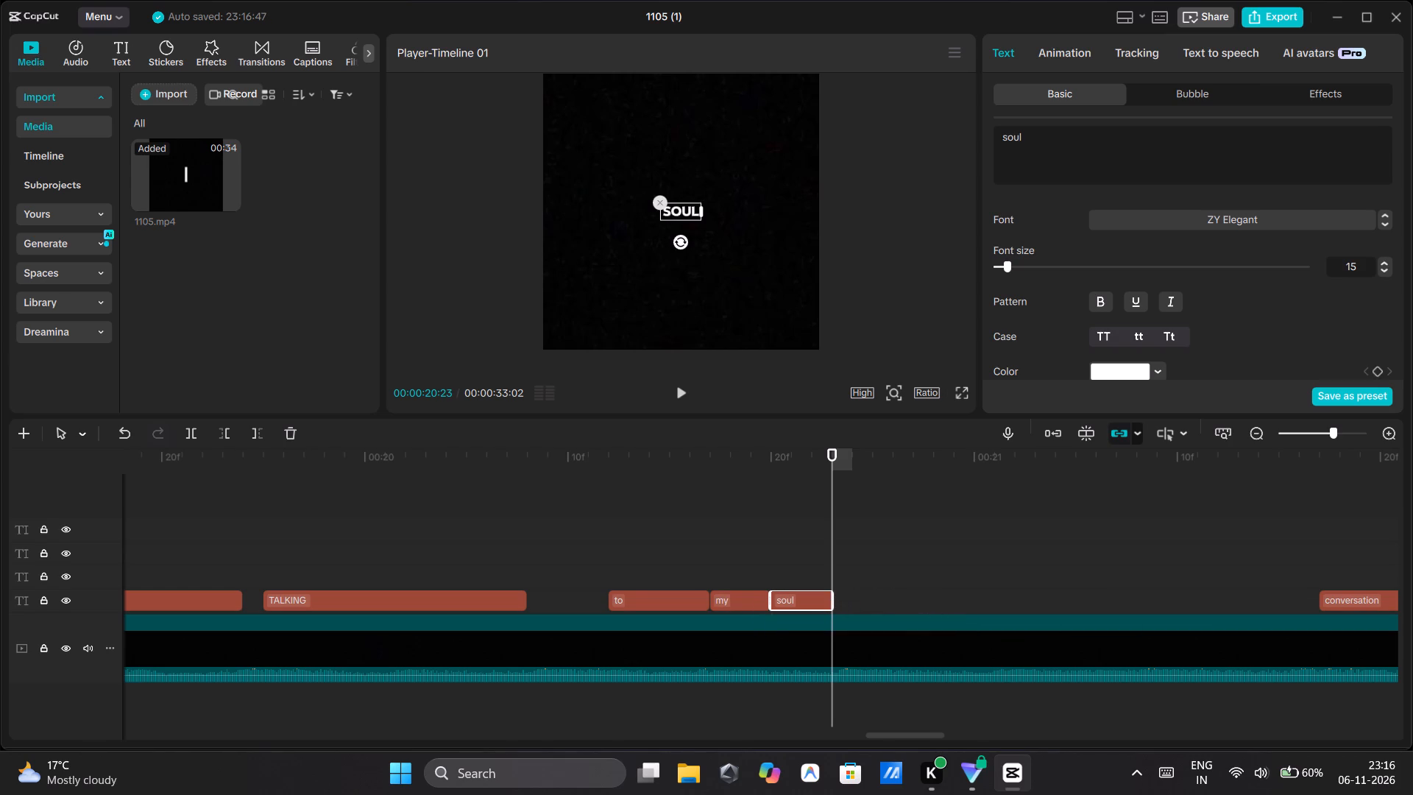
# Shift "to" two frames earlier to about 00:00:20:10, run "my" from its end to about 00:00:20:19, and extend "soul" back to meet it.
pyautogui.moveTo(637, 601); pyautogui.dragTo(595, 600)
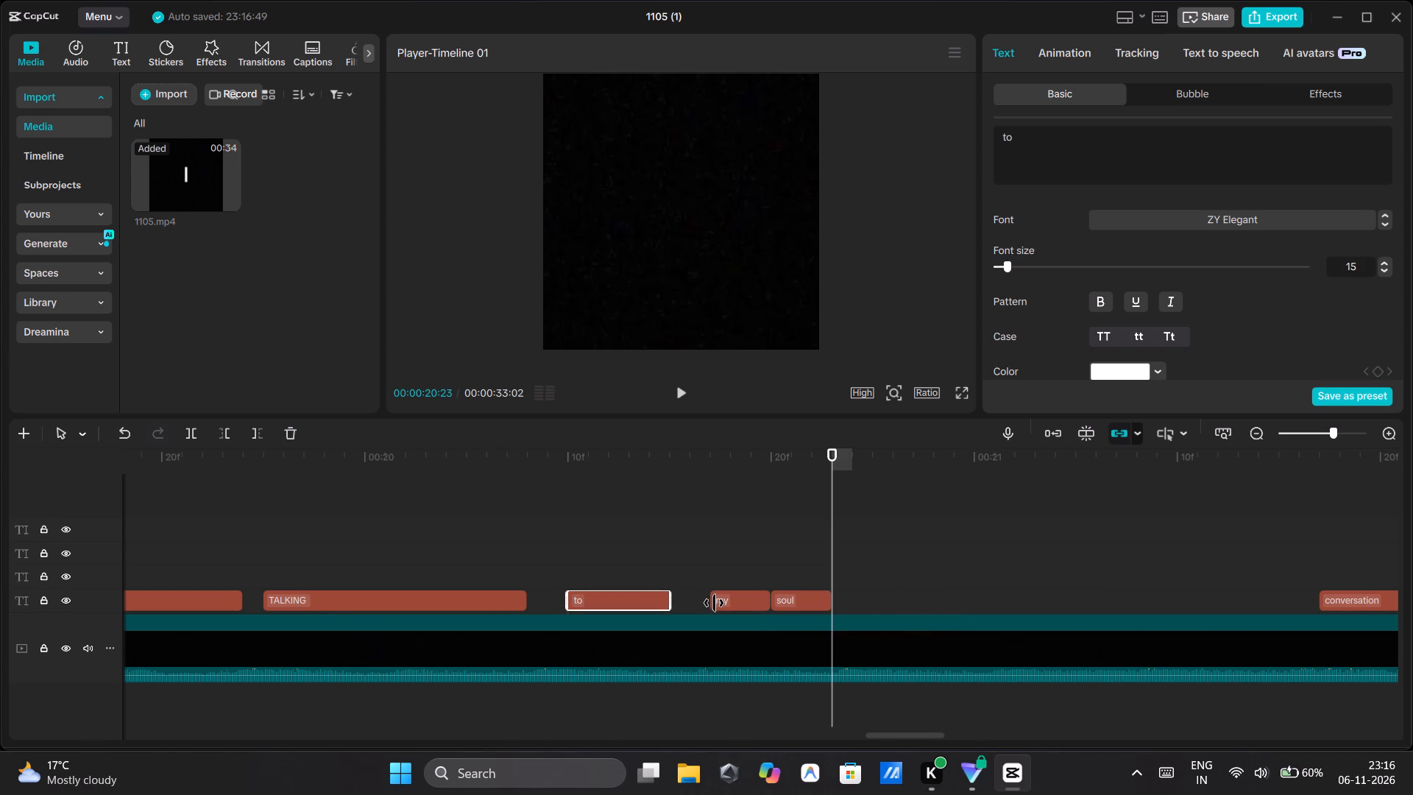
pyautogui.moveTo(713, 603); pyautogui.dragTo(682, 607)
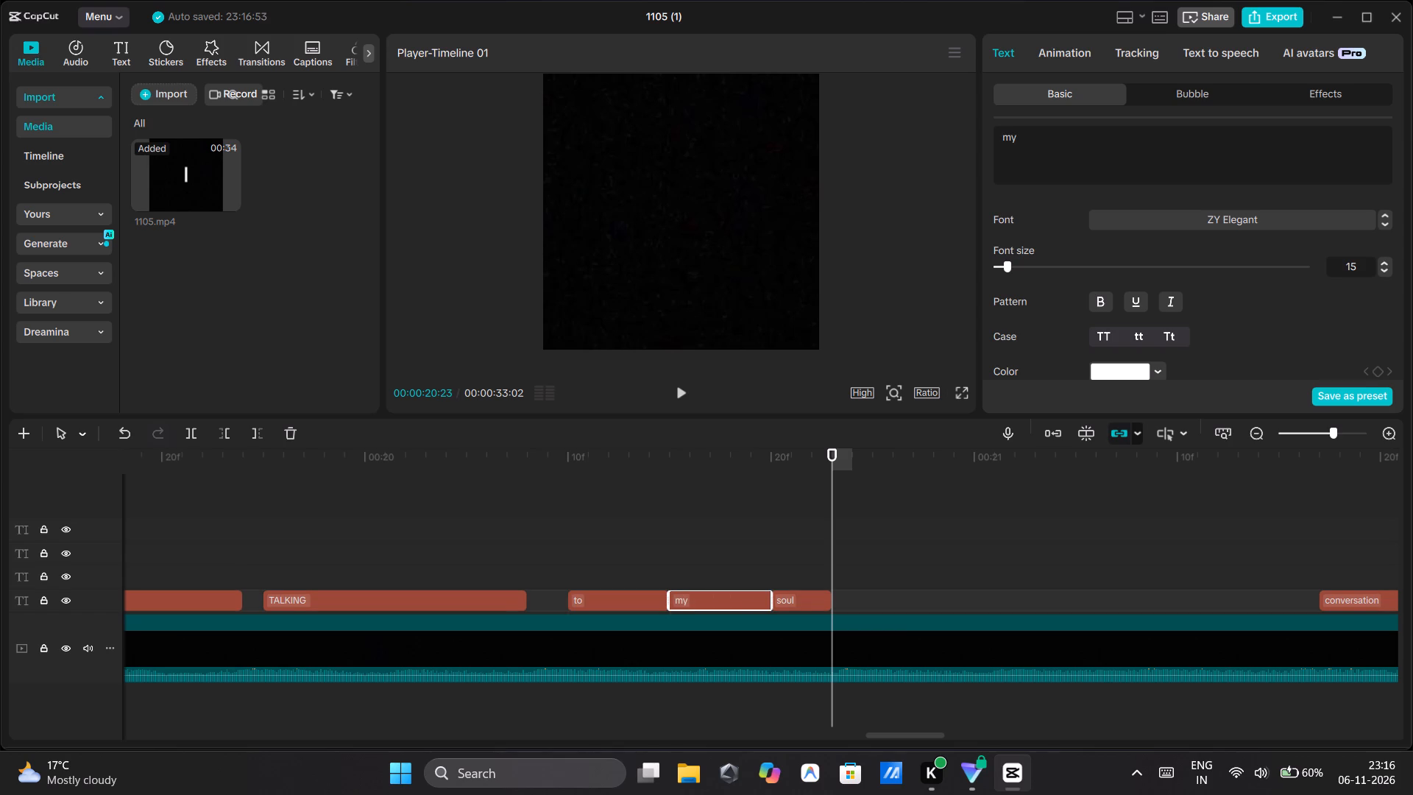
pyautogui.moveTo(767, 602); pyautogui.dragTo(741, 604)
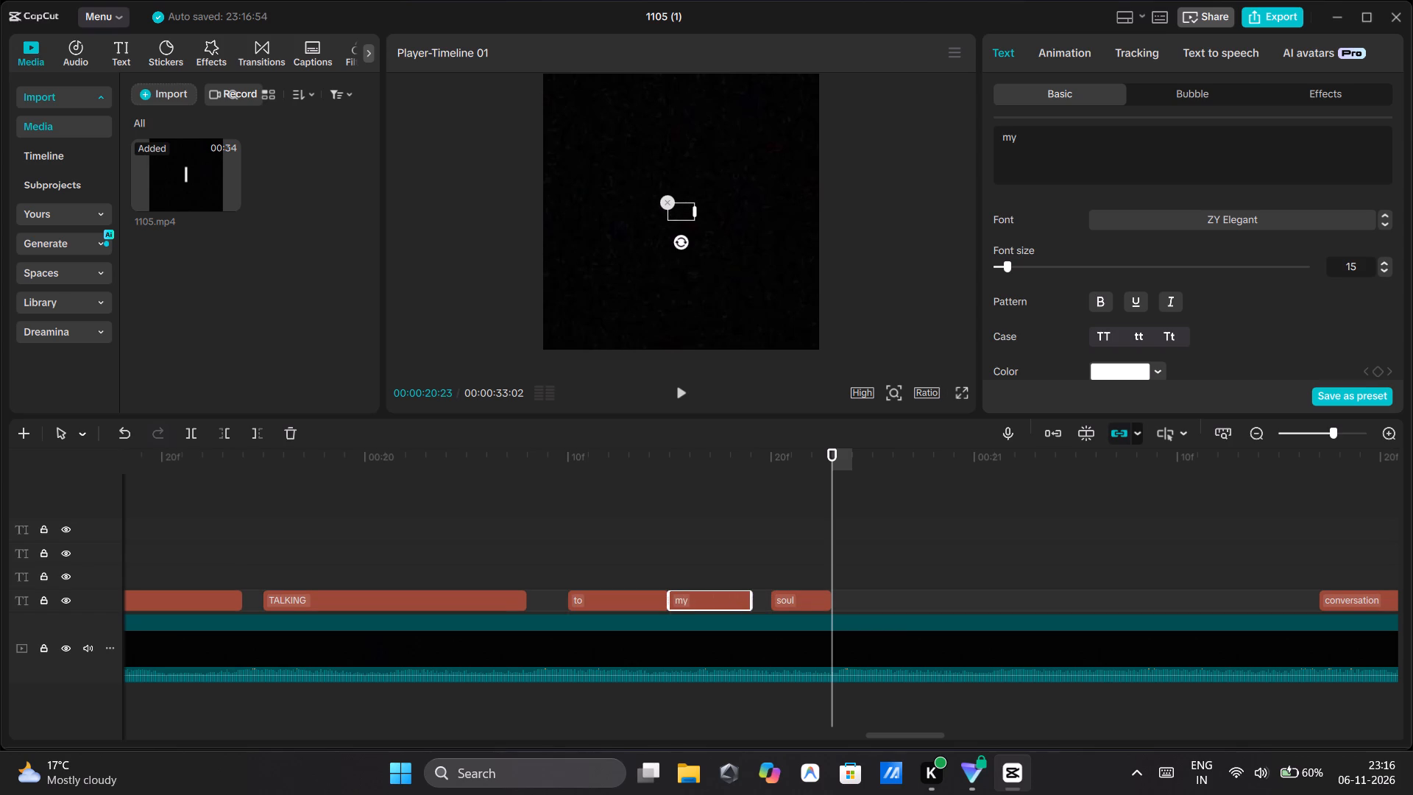
pyautogui.moveTo(772, 600); pyautogui.dragTo(757, 605)
# Replay from "TALKING" and again from the end of "STRAIGHT" through "soul", then extend the "soul" caption to end at 00:00:20:24.
pyautogui.click(432, 549)
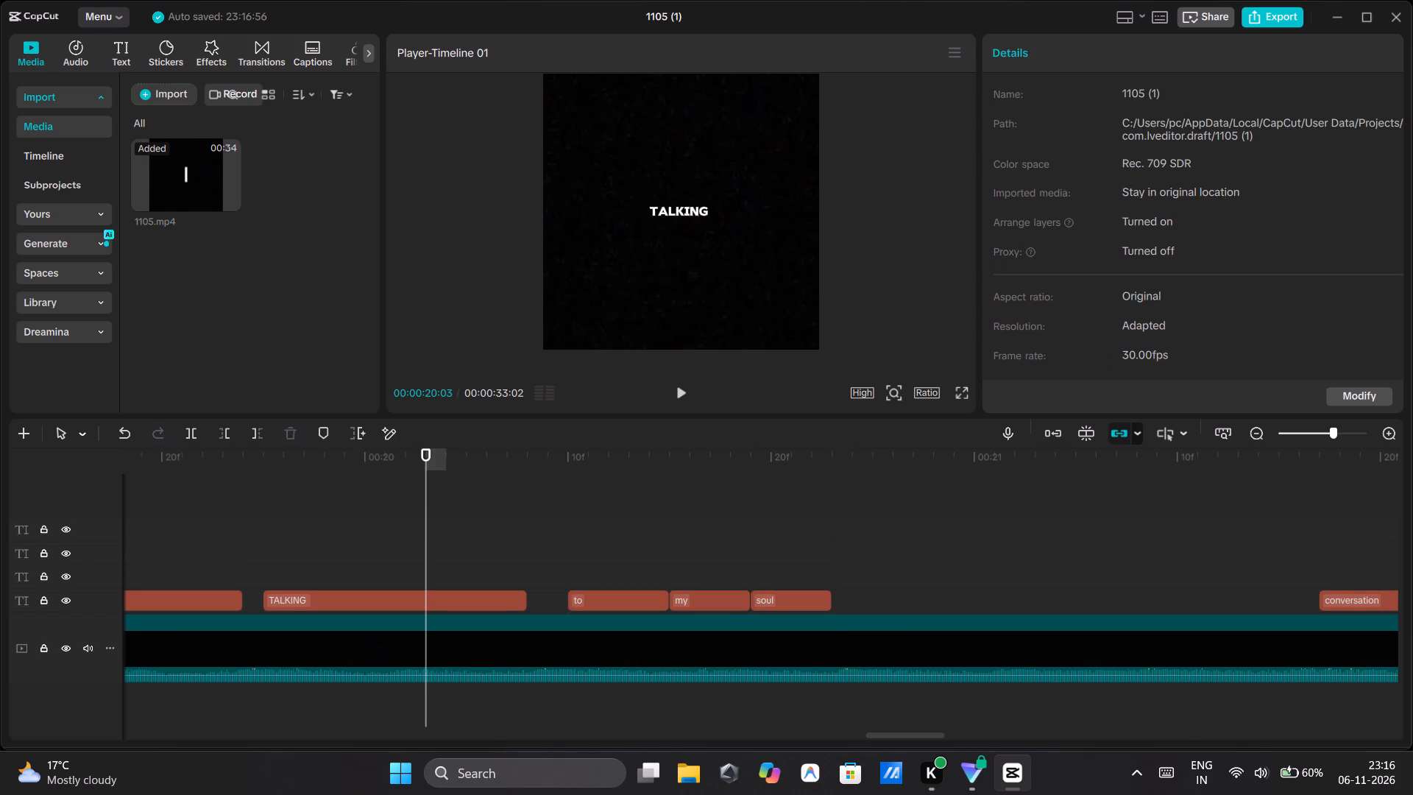
pyautogui.click(684, 397)
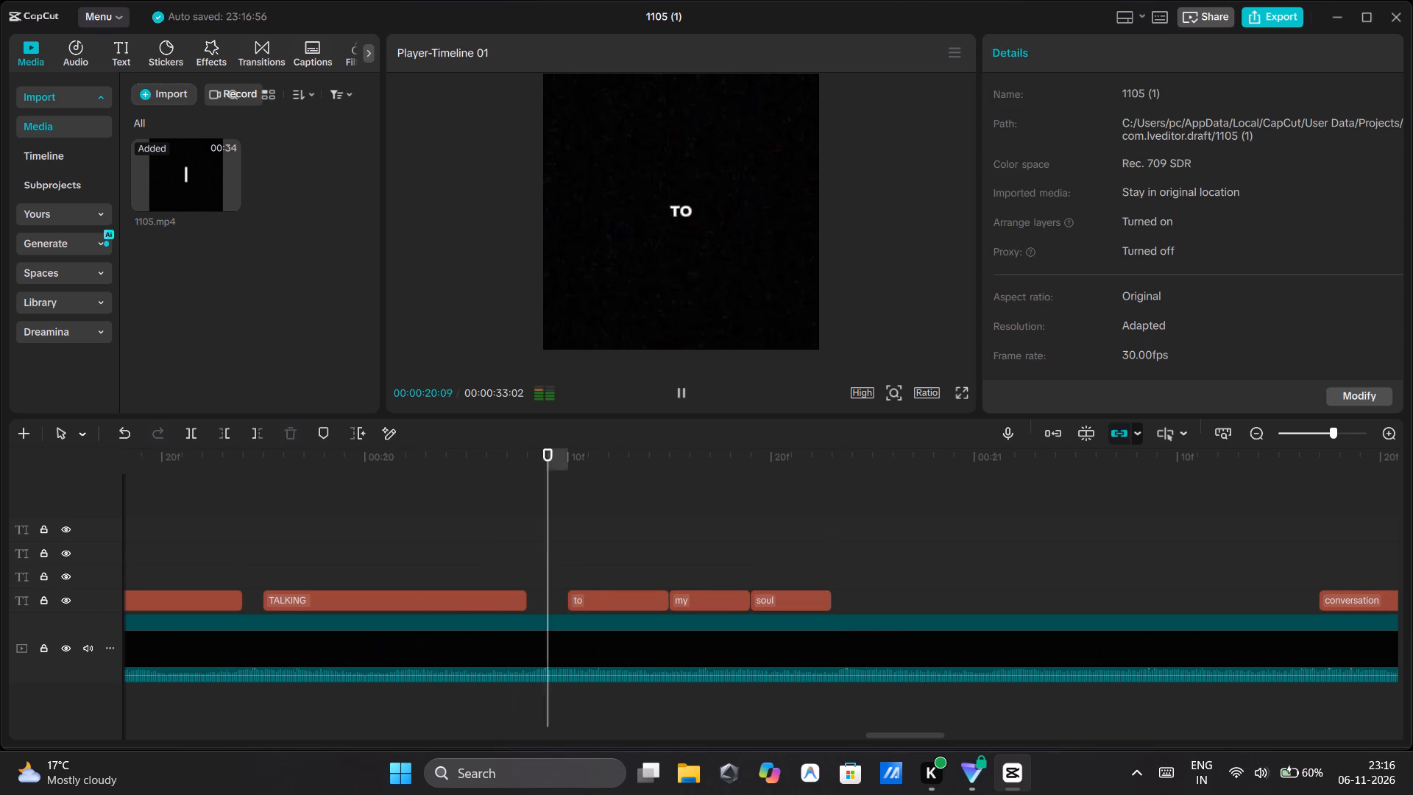
pyautogui.click(684, 397)
pyautogui.click(684, 397)
pyautogui.click(684, 397)
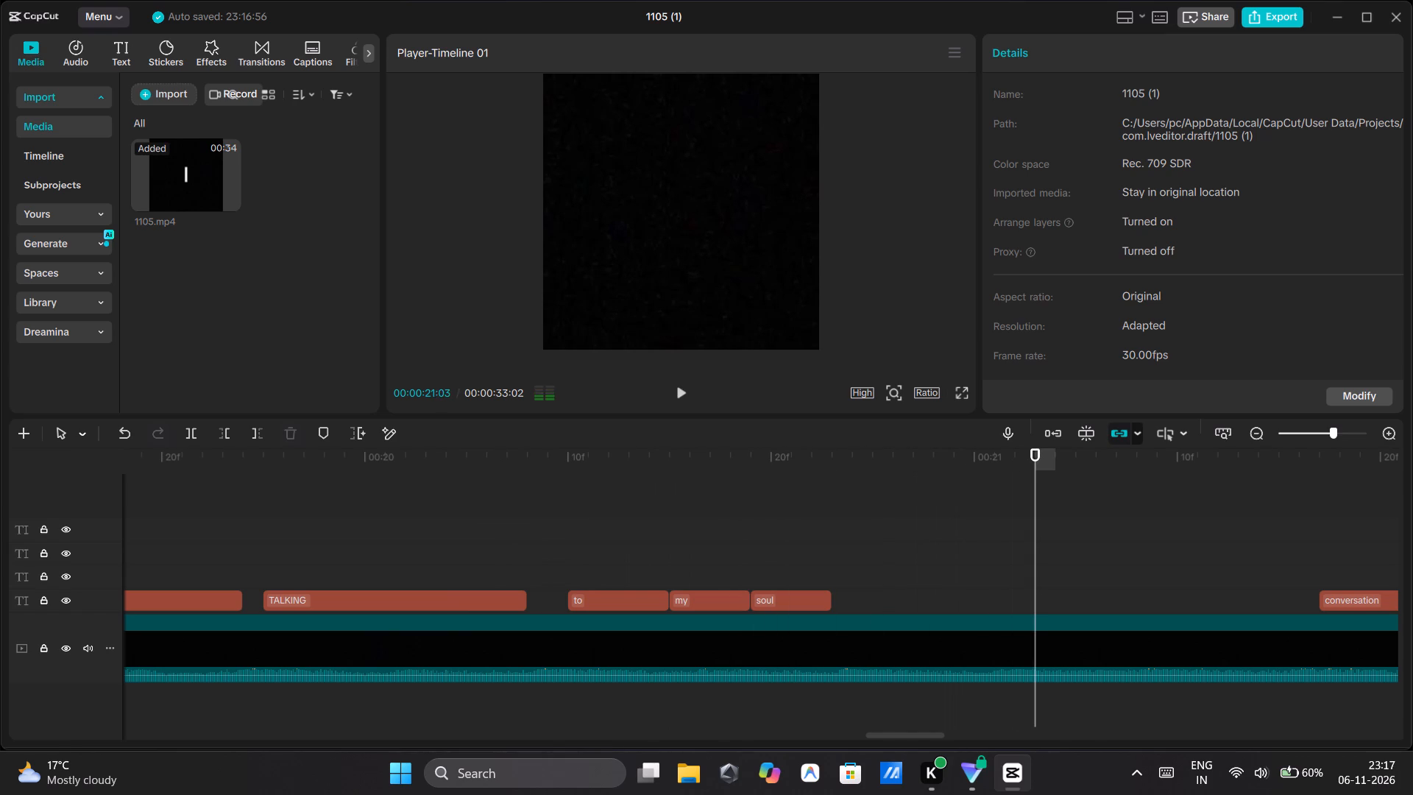
pyautogui.click(228, 547)
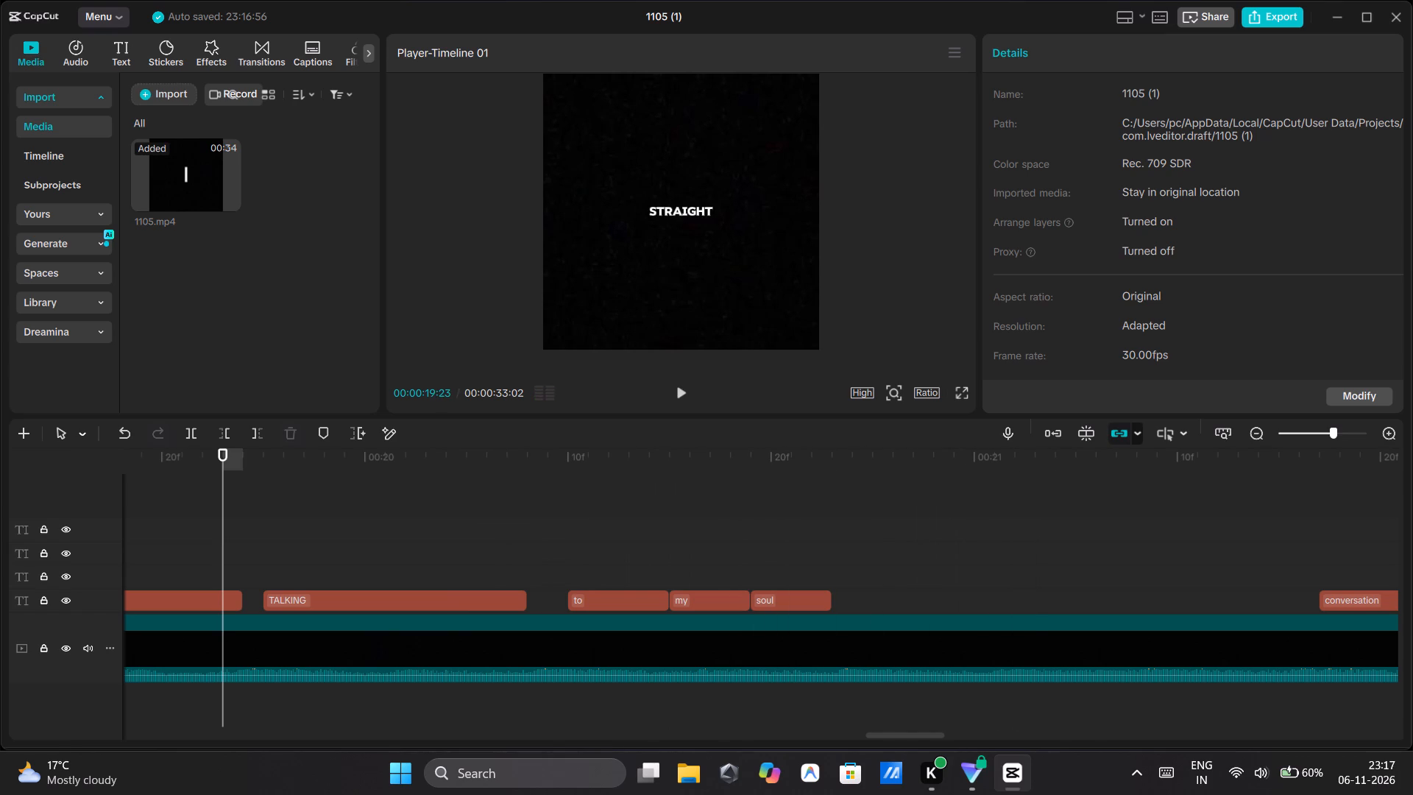
pyautogui.click(679, 392)
pyautogui.click(679, 392)
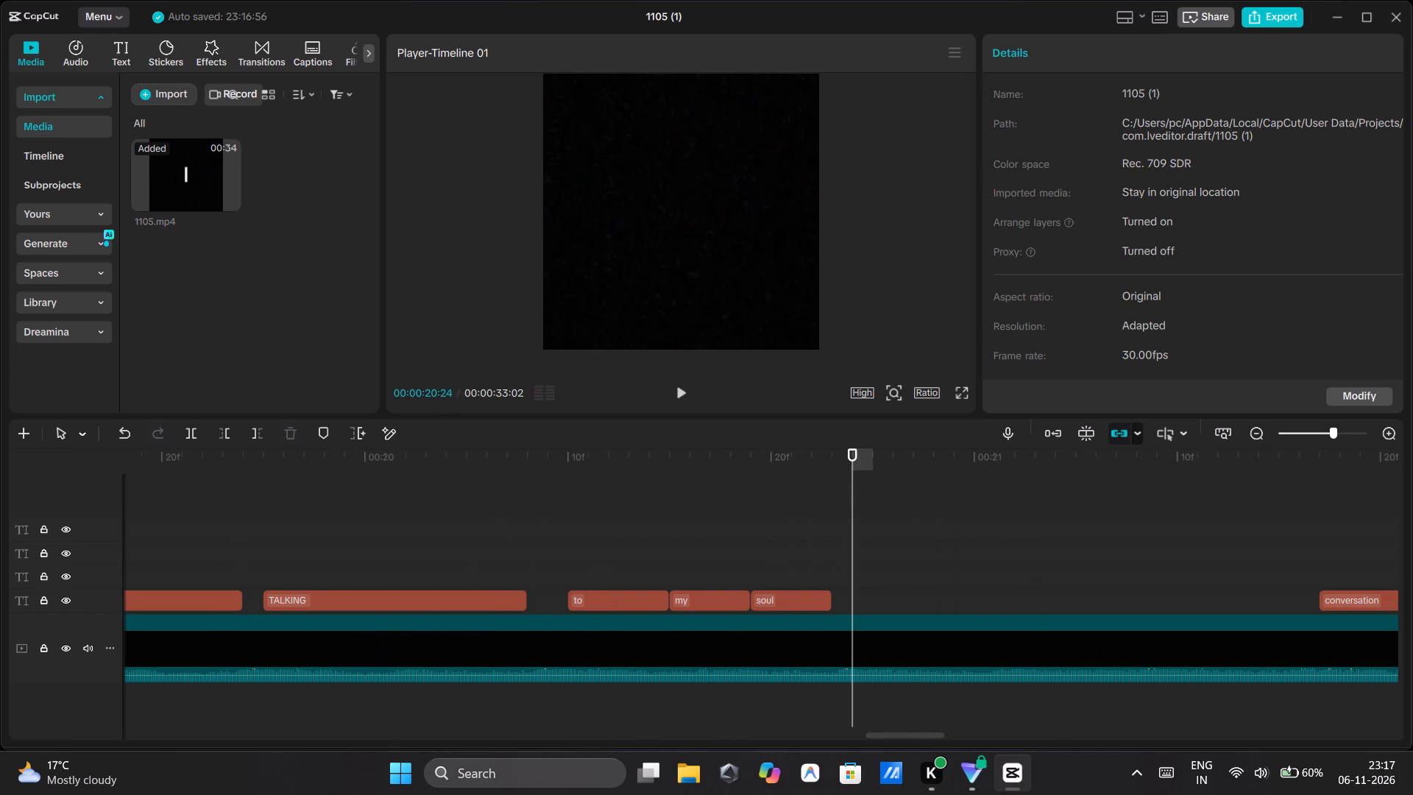
pyautogui.moveTo(828, 592); pyautogui.dragTo(832, 598)
pyautogui.click(832, 598)
pyautogui.moveTo(832, 598); pyautogui.dragTo(848, 600)
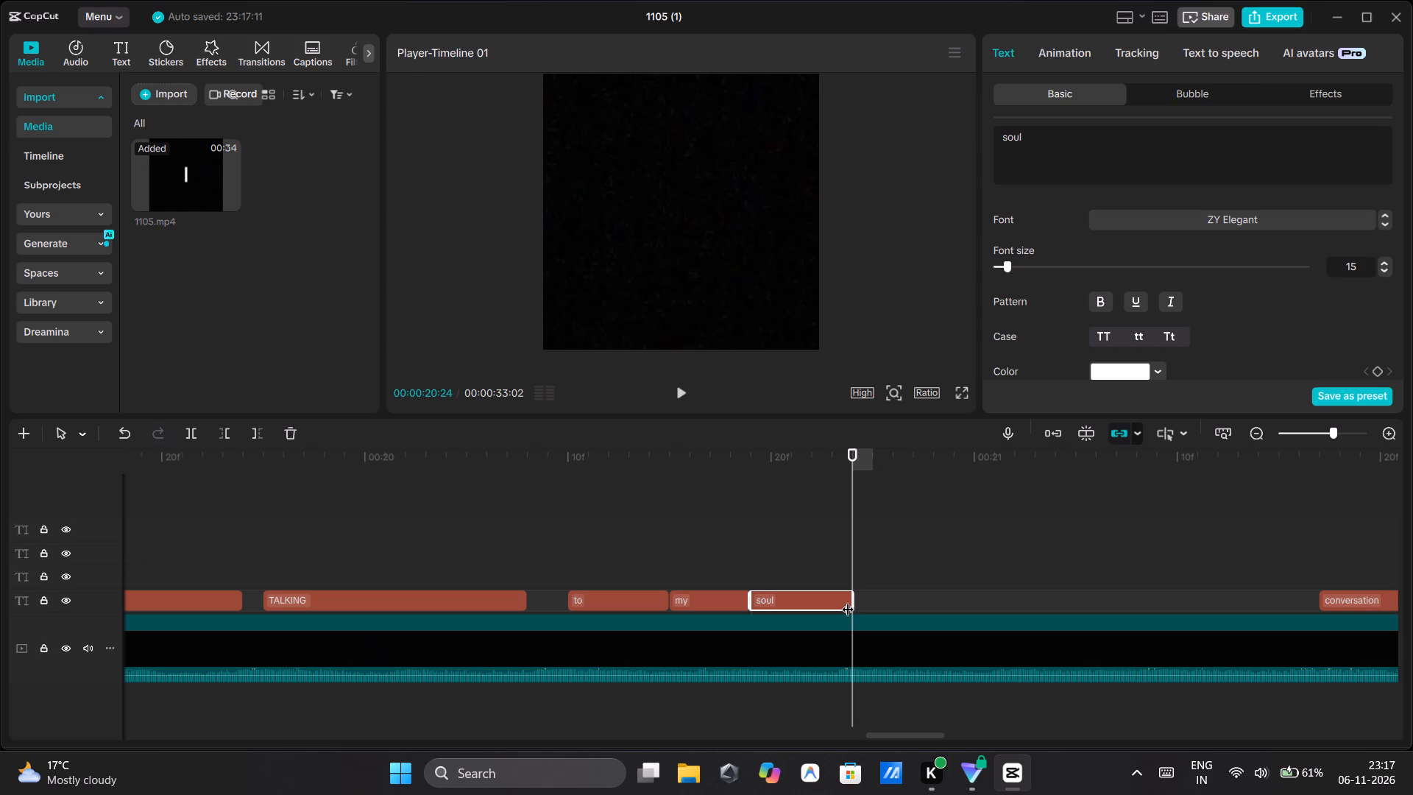
# Replay from the start of "TALKING" through "soul", then play on past "conversation", "overload", "causes" and "training" to check their sync.
pyautogui.click(269, 495)
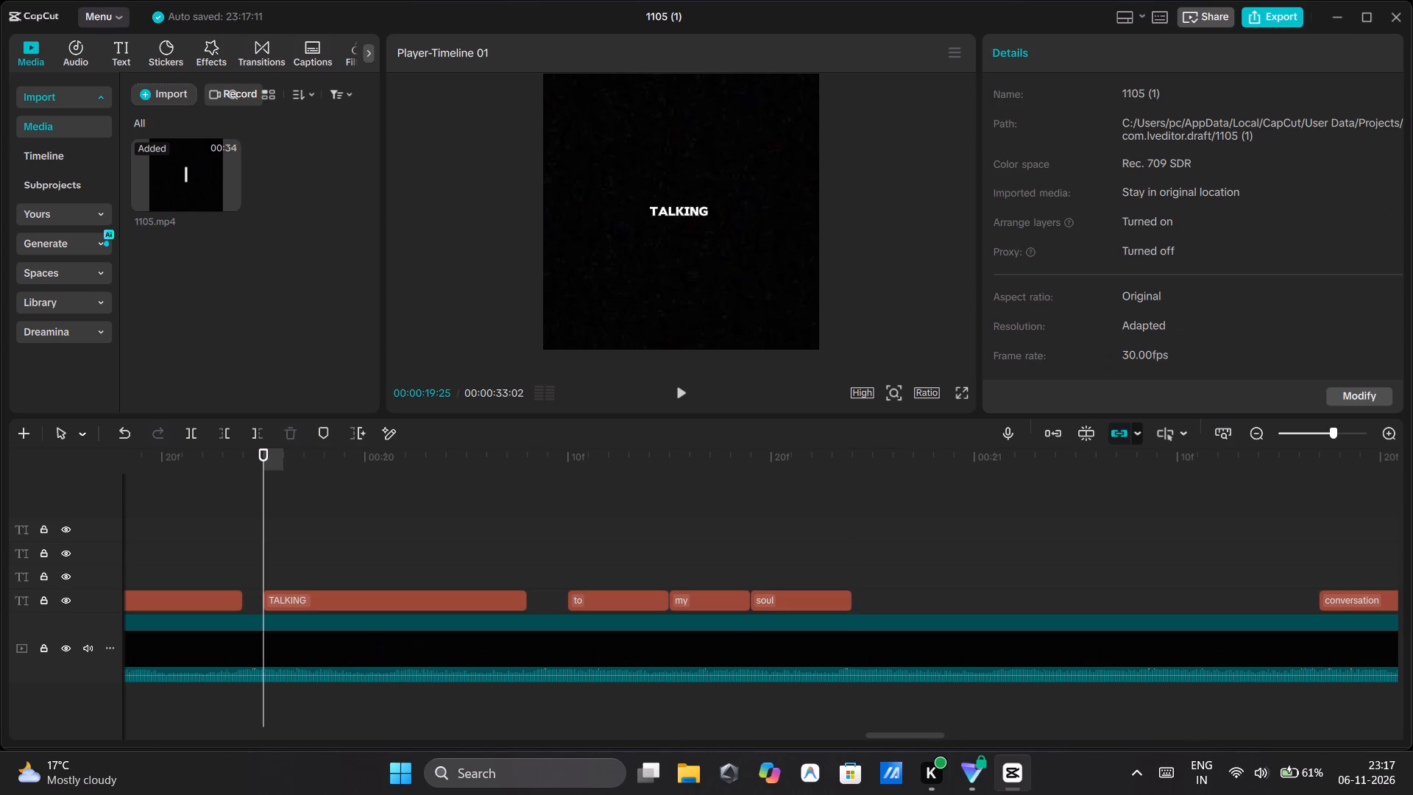
pyautogui.click(680, 395)
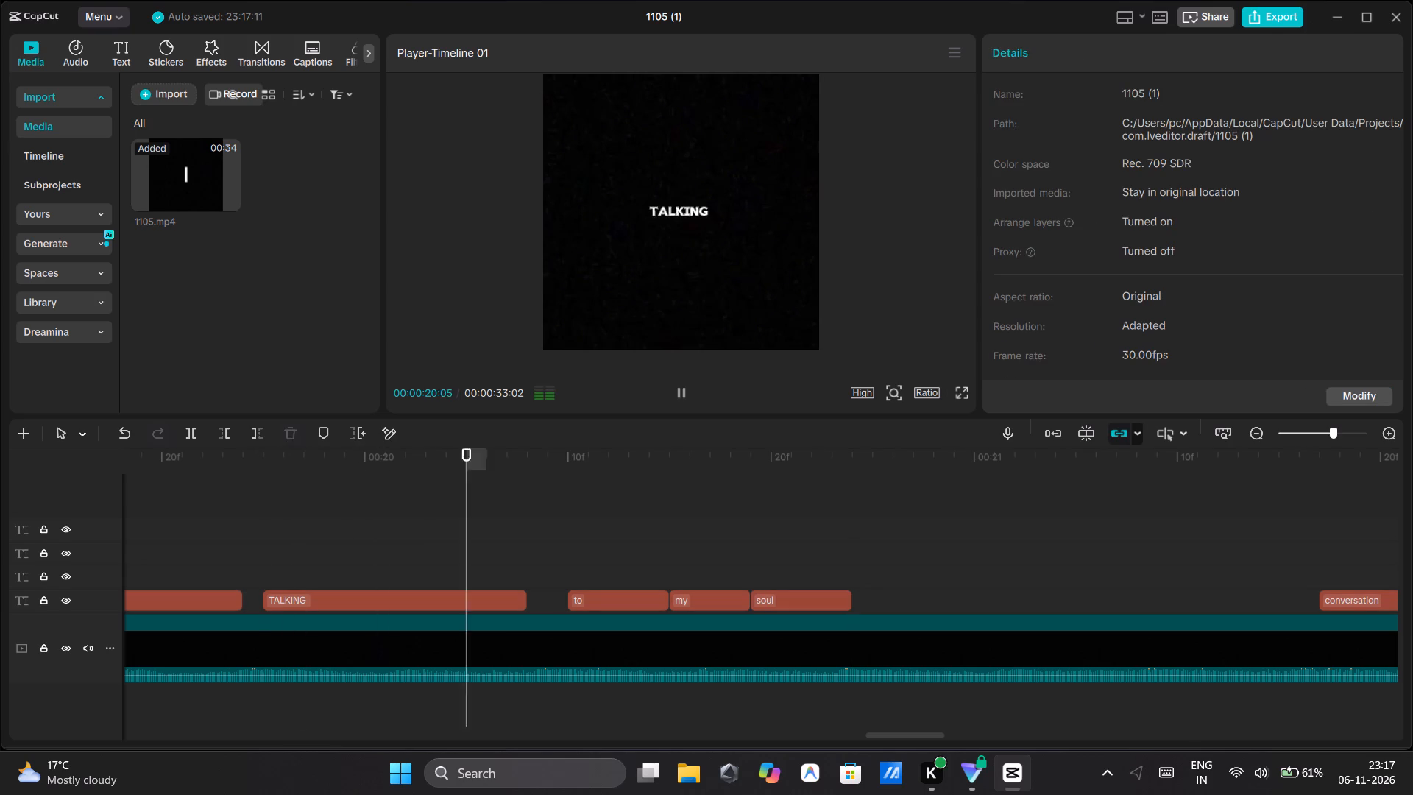
pyautogui.click(680, 395)
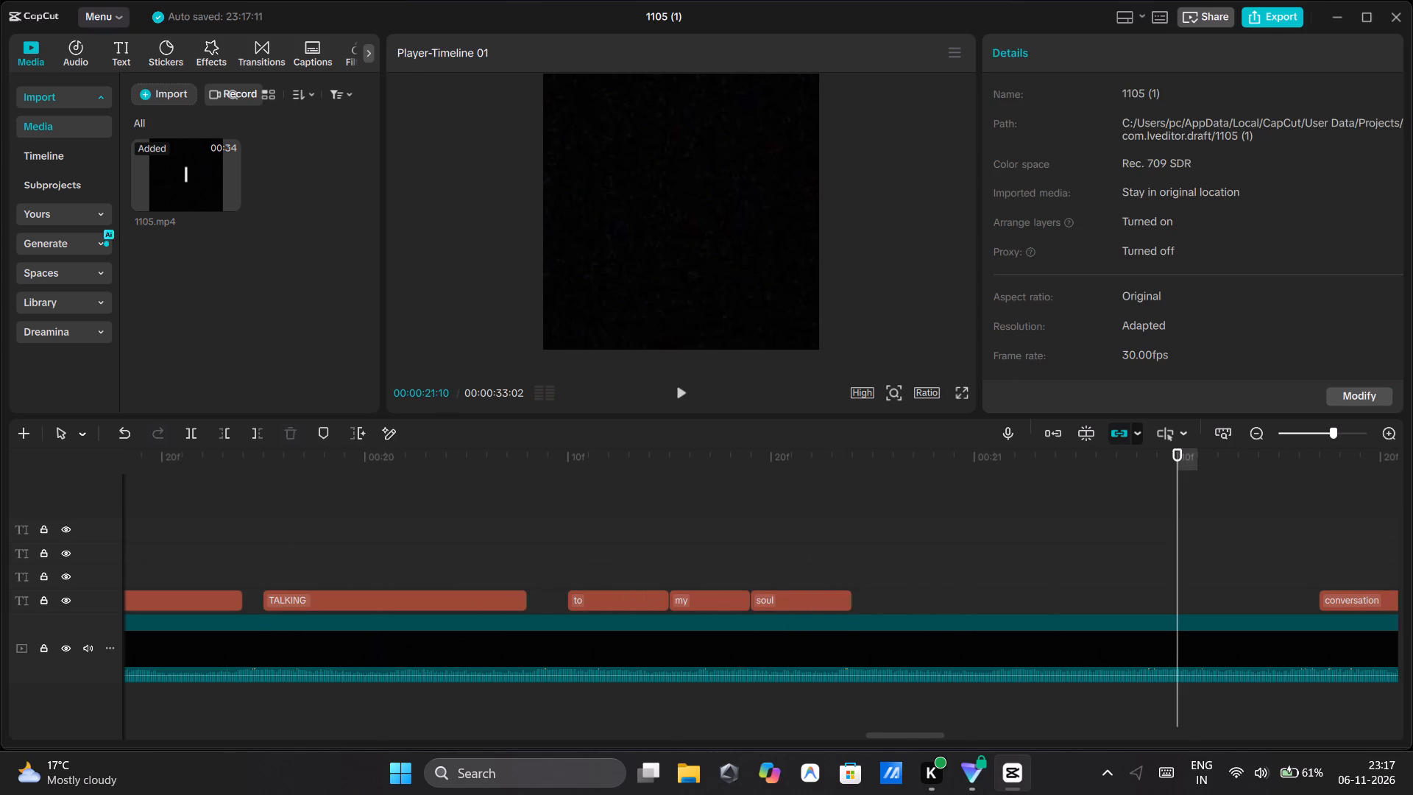
pyautogui.click(684, 393)
pyautogui.click(460, 501)
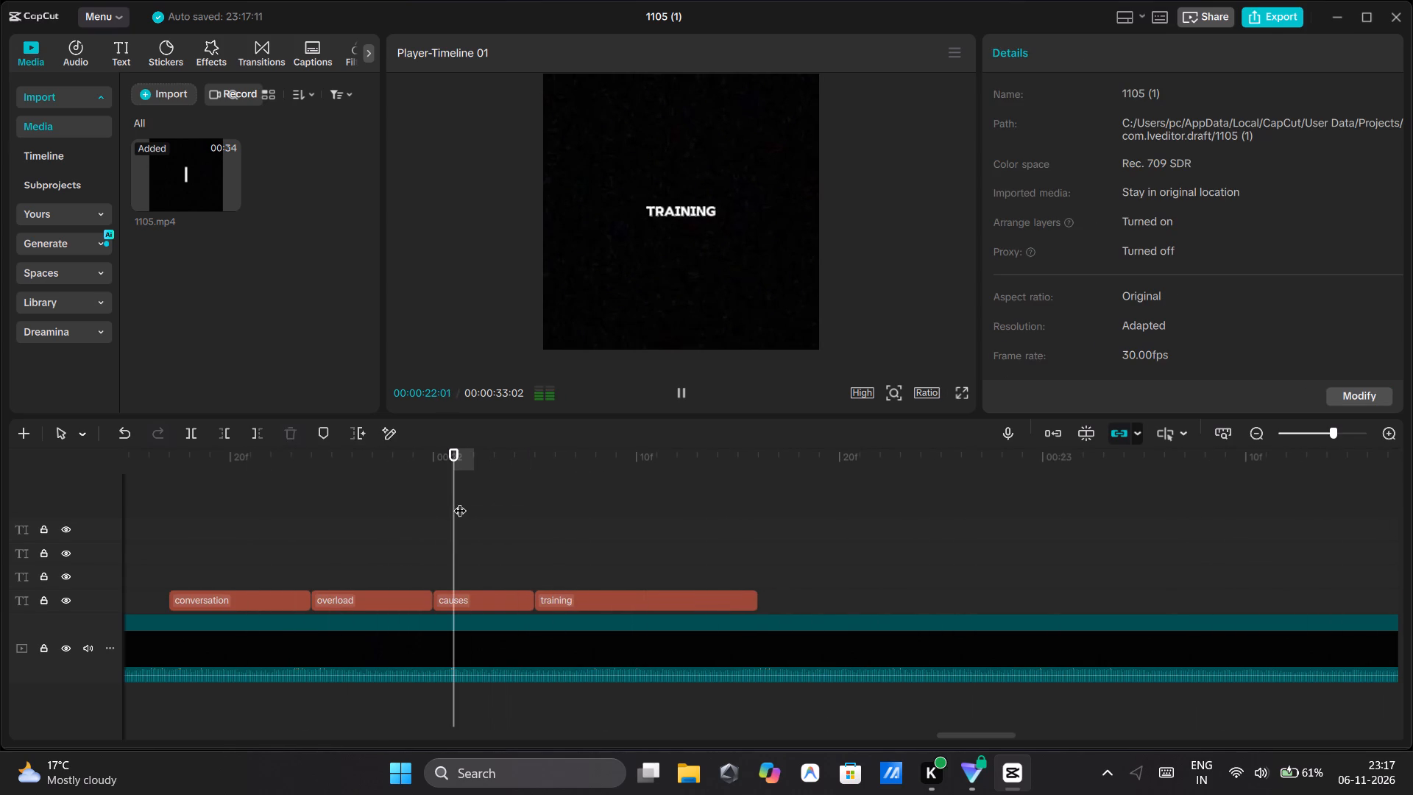
pyautogui.click(678, 396)
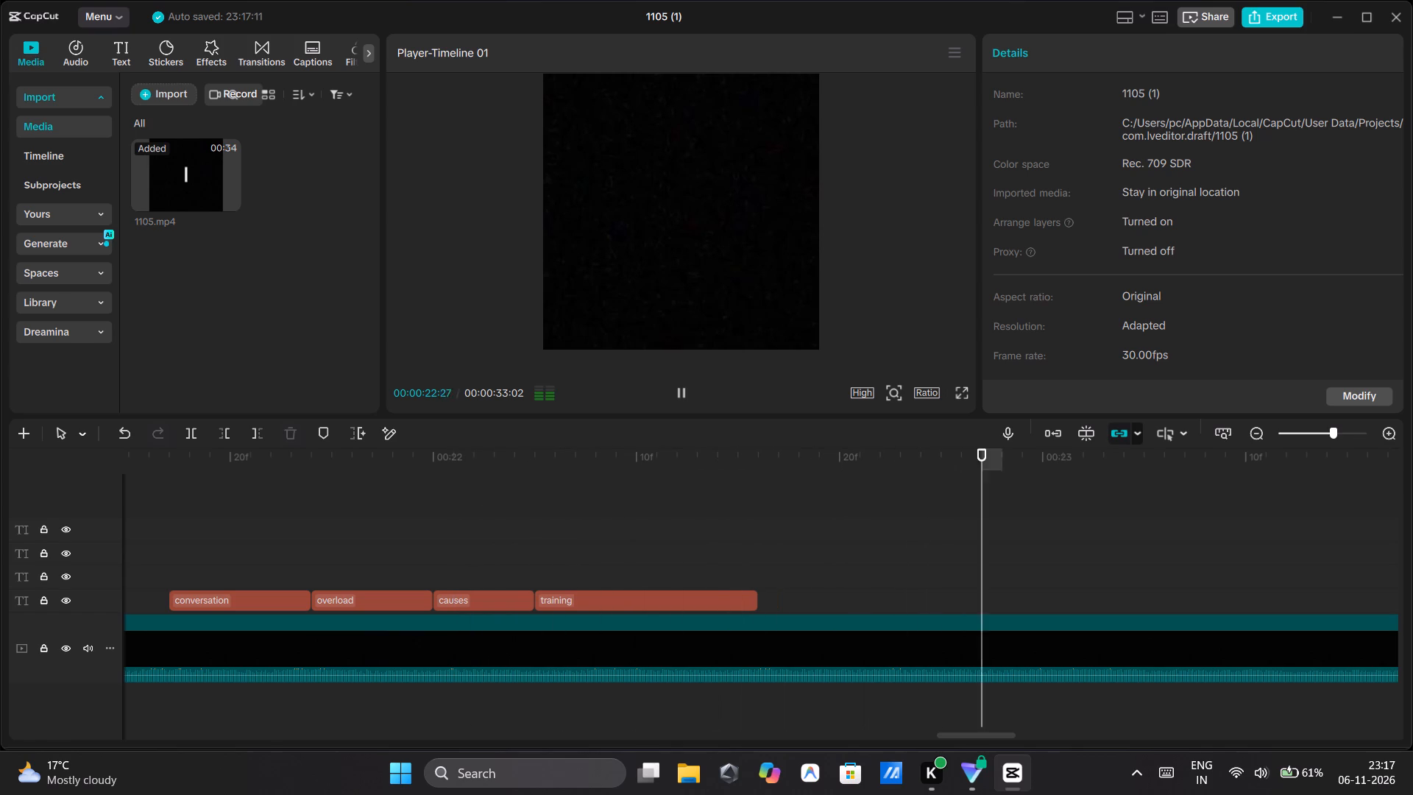
pyautogui.click(678, 396)
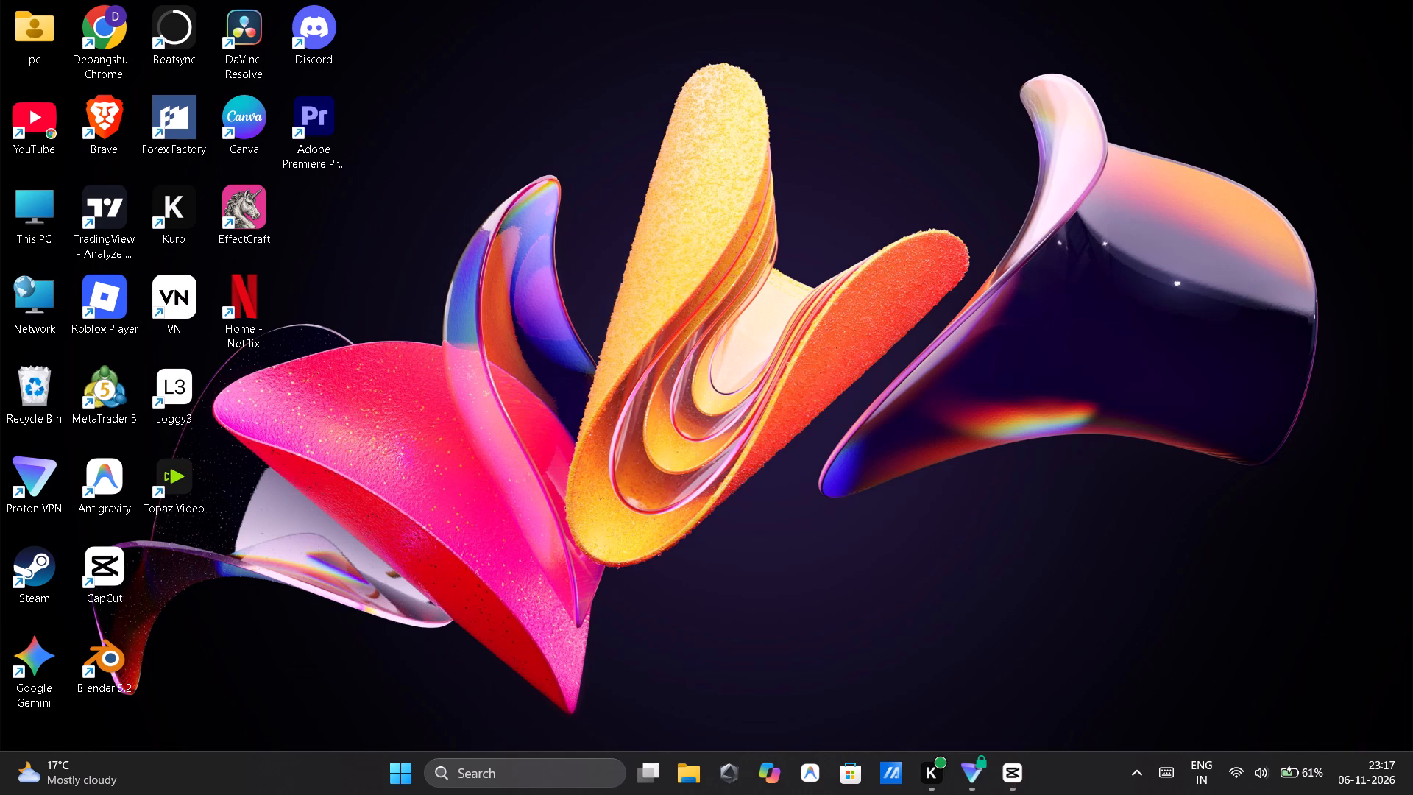
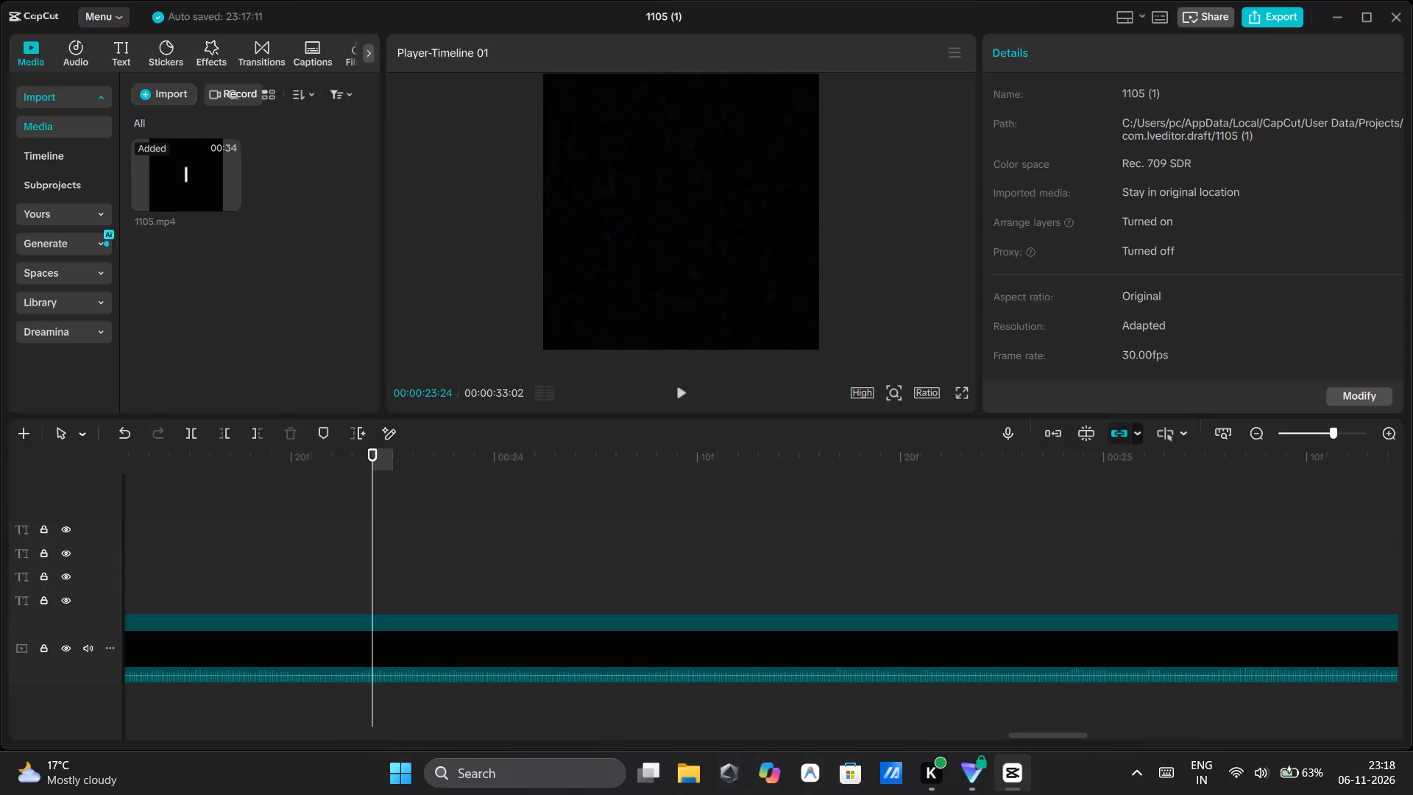
# Replay from "TALKING" at 00:00:19:28 through "soul", and again from "to" at 00:00:20:13 into "conversation", to check their sync.
pyautogui.hscroll(2, 547, 506)
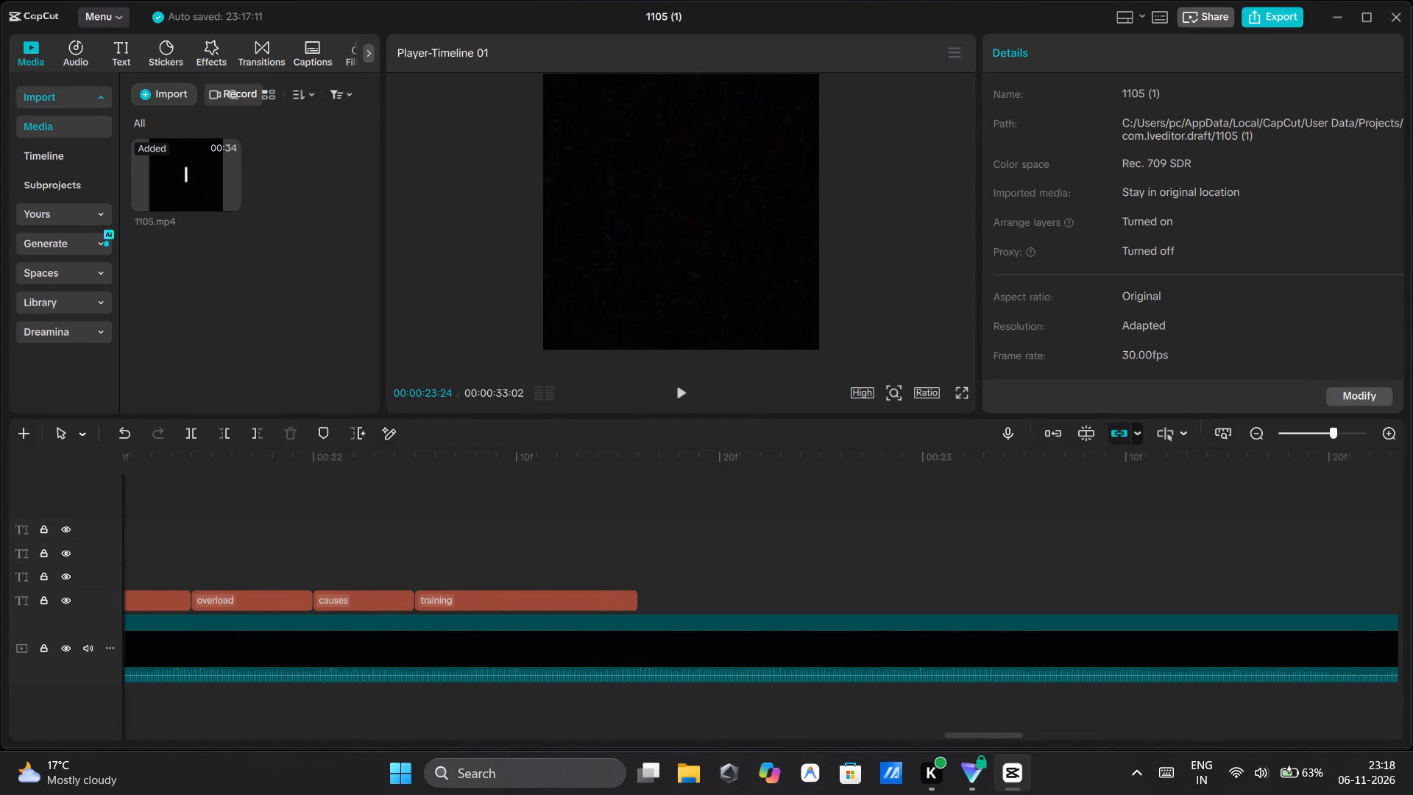
pyautogui.hscroll(1, 547, 506)
pyautogui.click(355, 492)
pyautogui.hscroll(2, 355, 492)
pyautogui.click(355, 492)
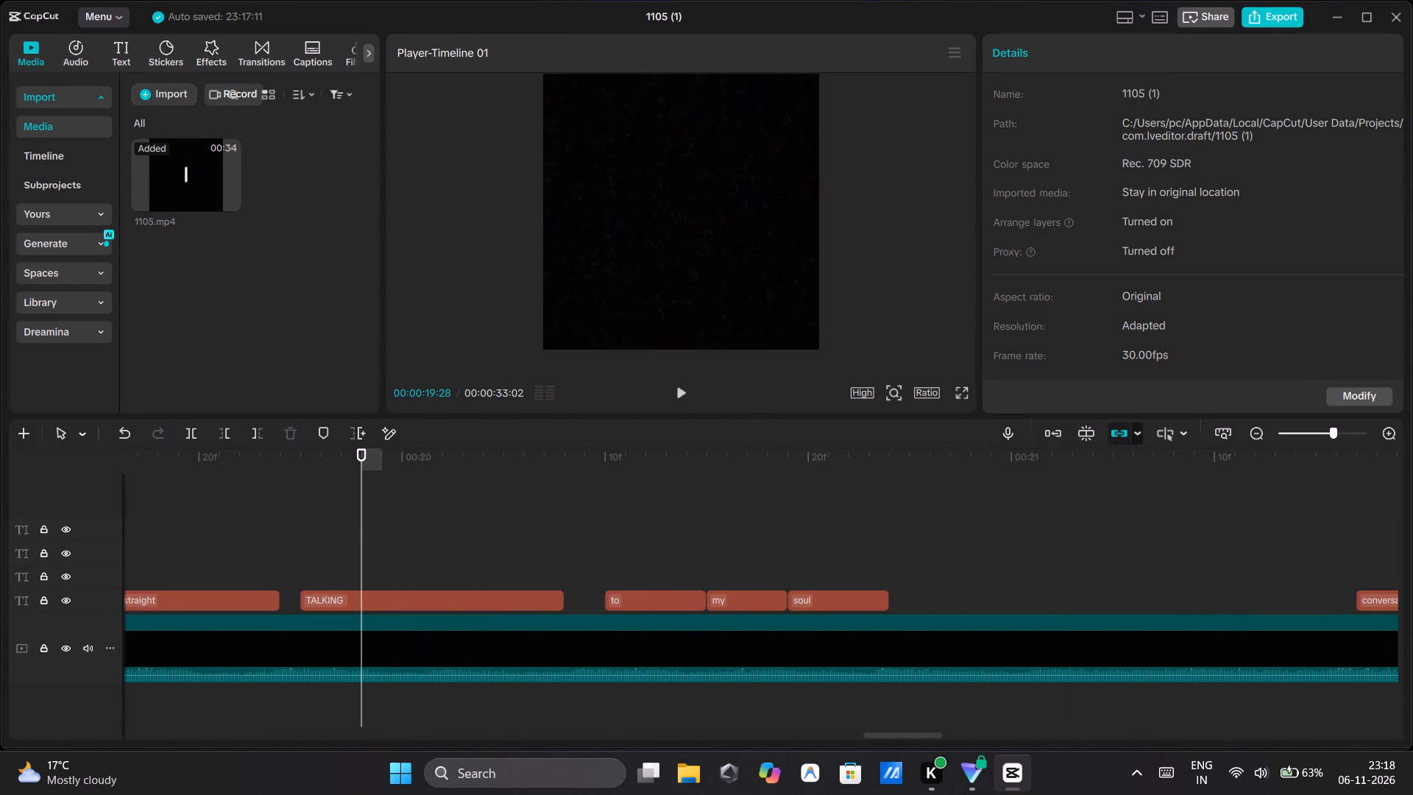
pyautogui.click(676, 388)
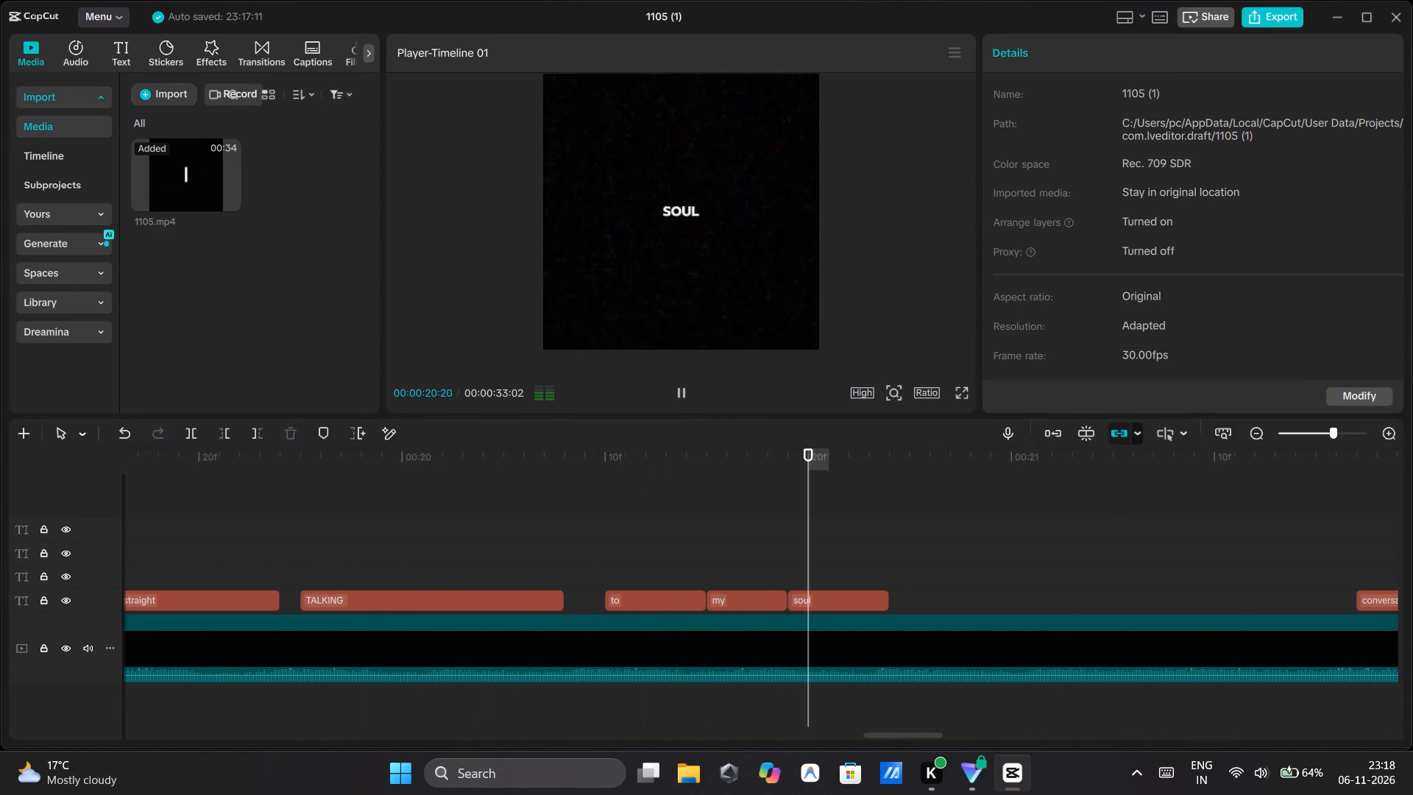
pyautogui.click(676, 388)
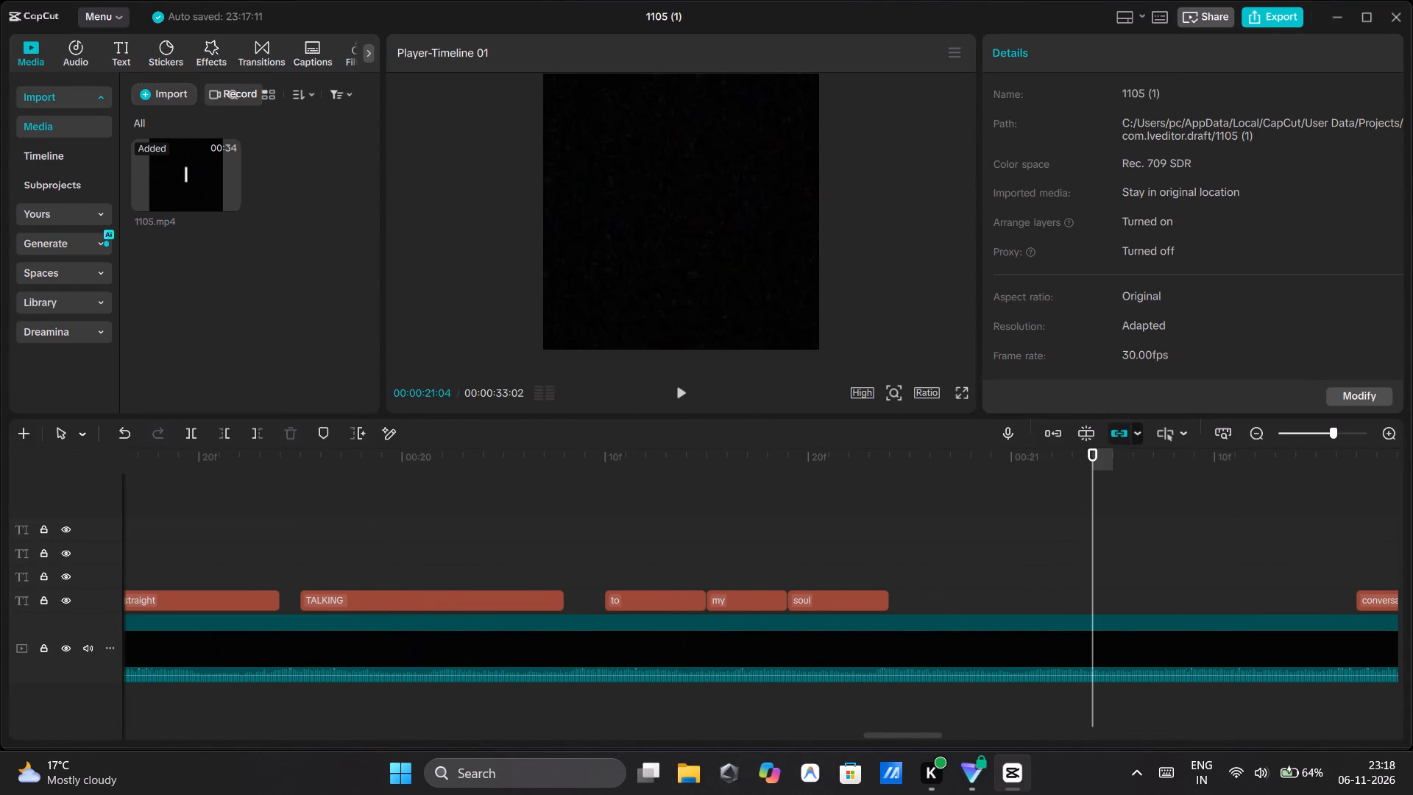
pyautogui.hscroll(-1, 936, 528)
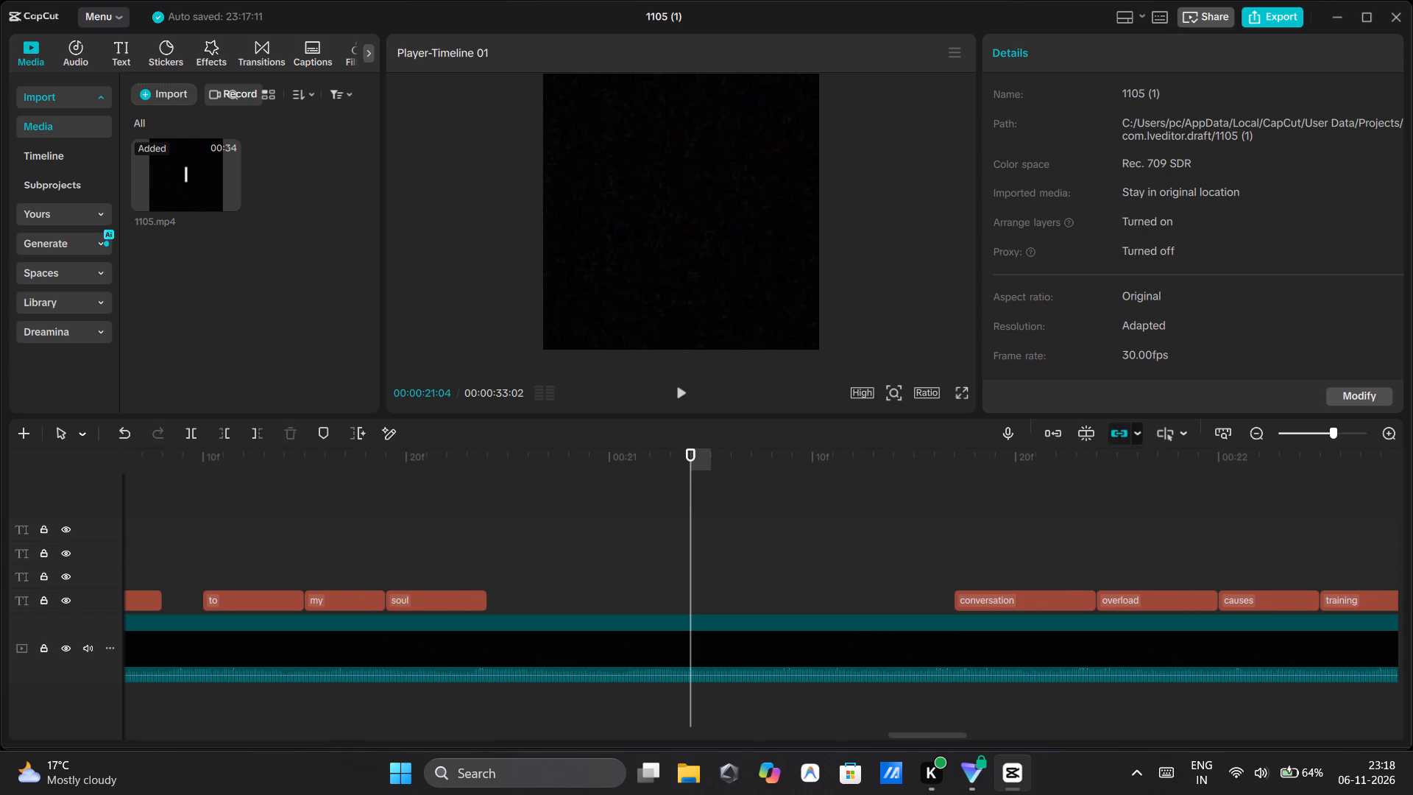
pyautogui.click(269, 519)
pyautogui.click(681, 390)
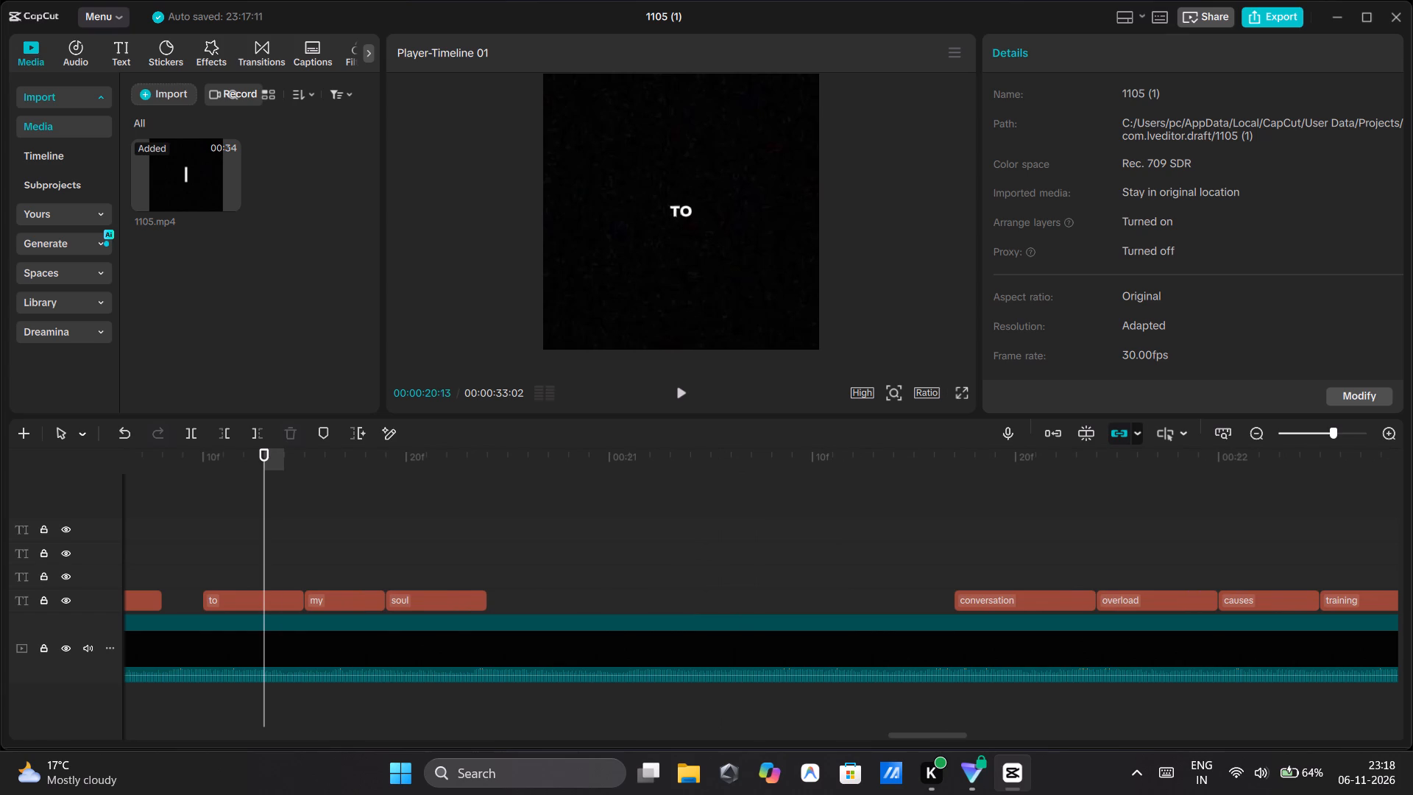
pyautogui.click(681, 390)
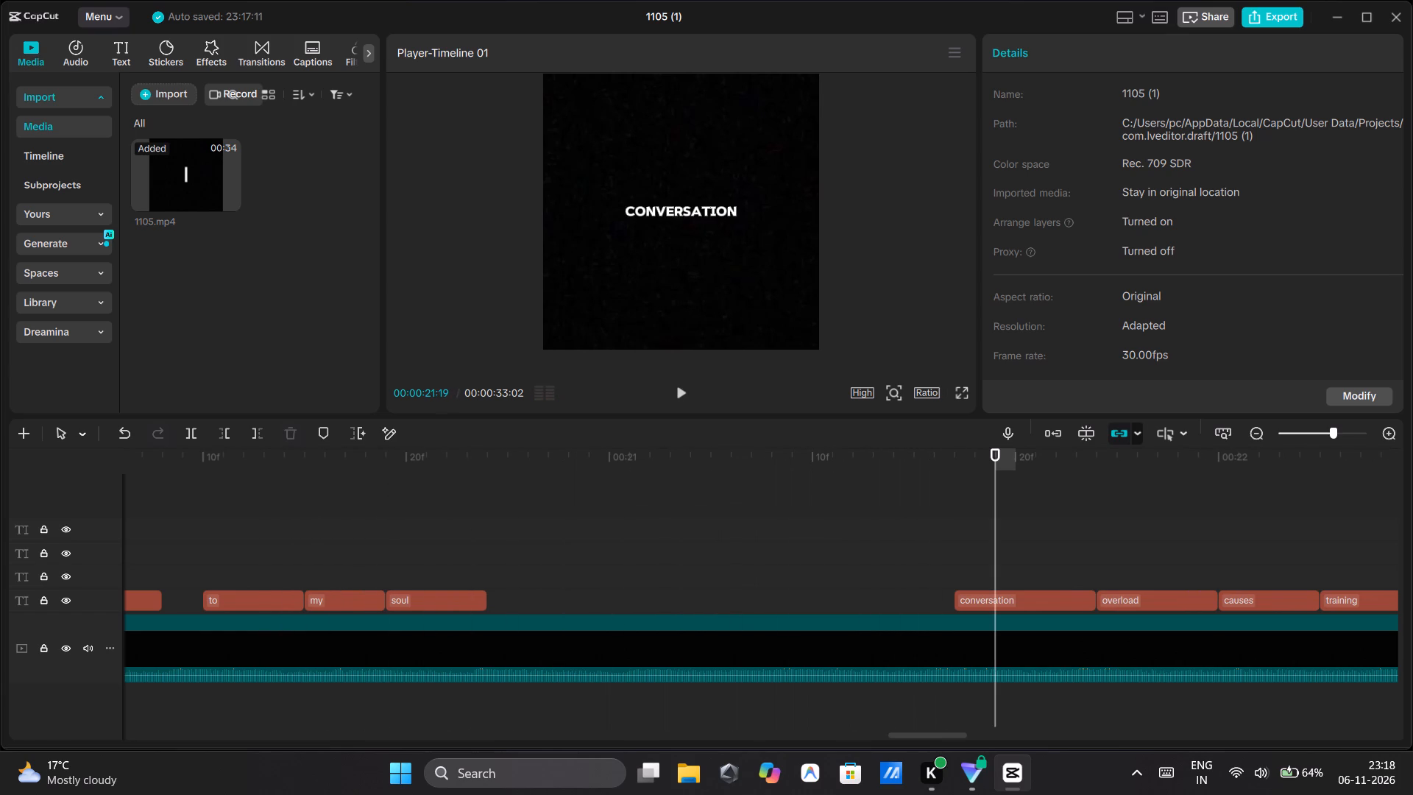
# Move the "conversation" caption earlier so it starts at 00:00:21:14.
pyautogui.click(886, 516)
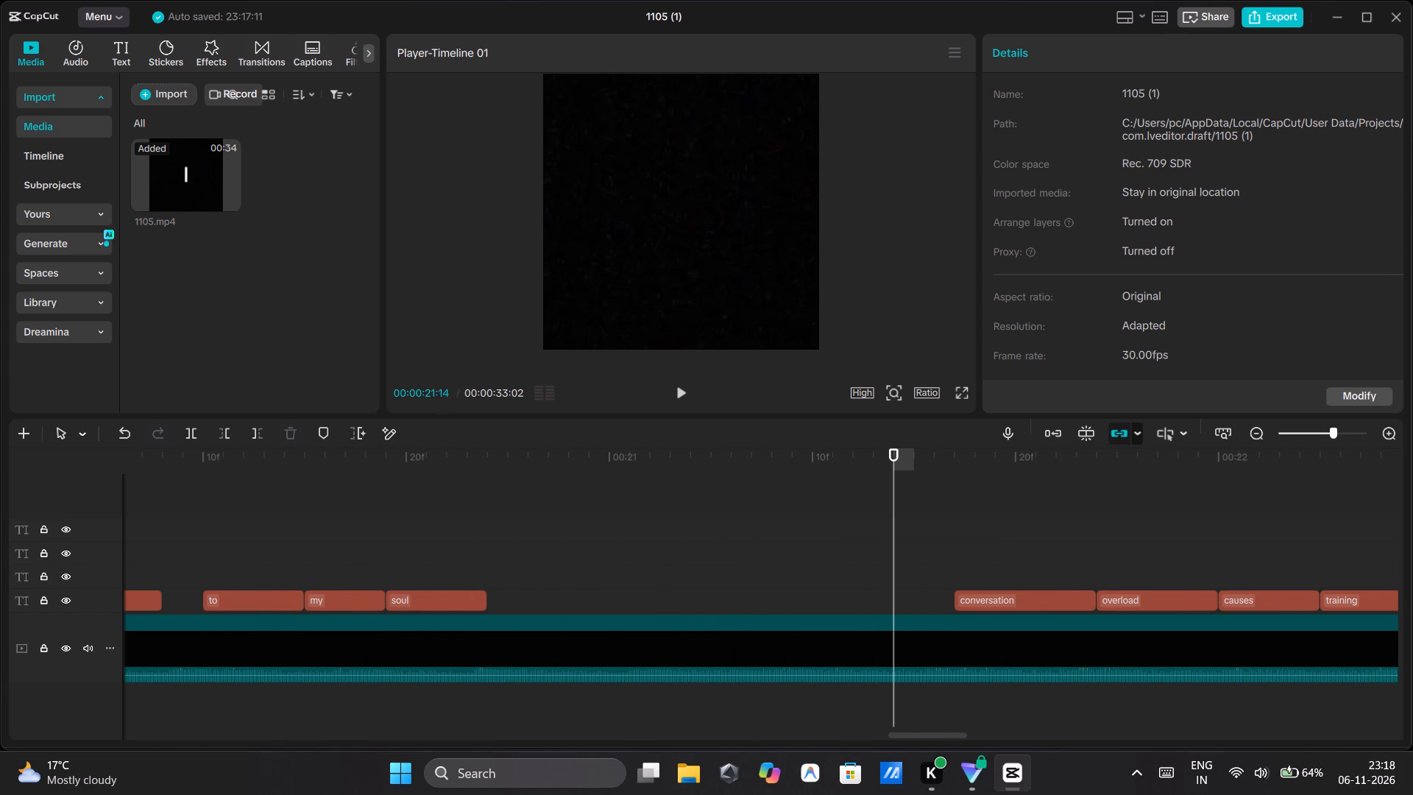
pyautogui.moveTo(994, 600); pyautogui.dragTo(932, 606)
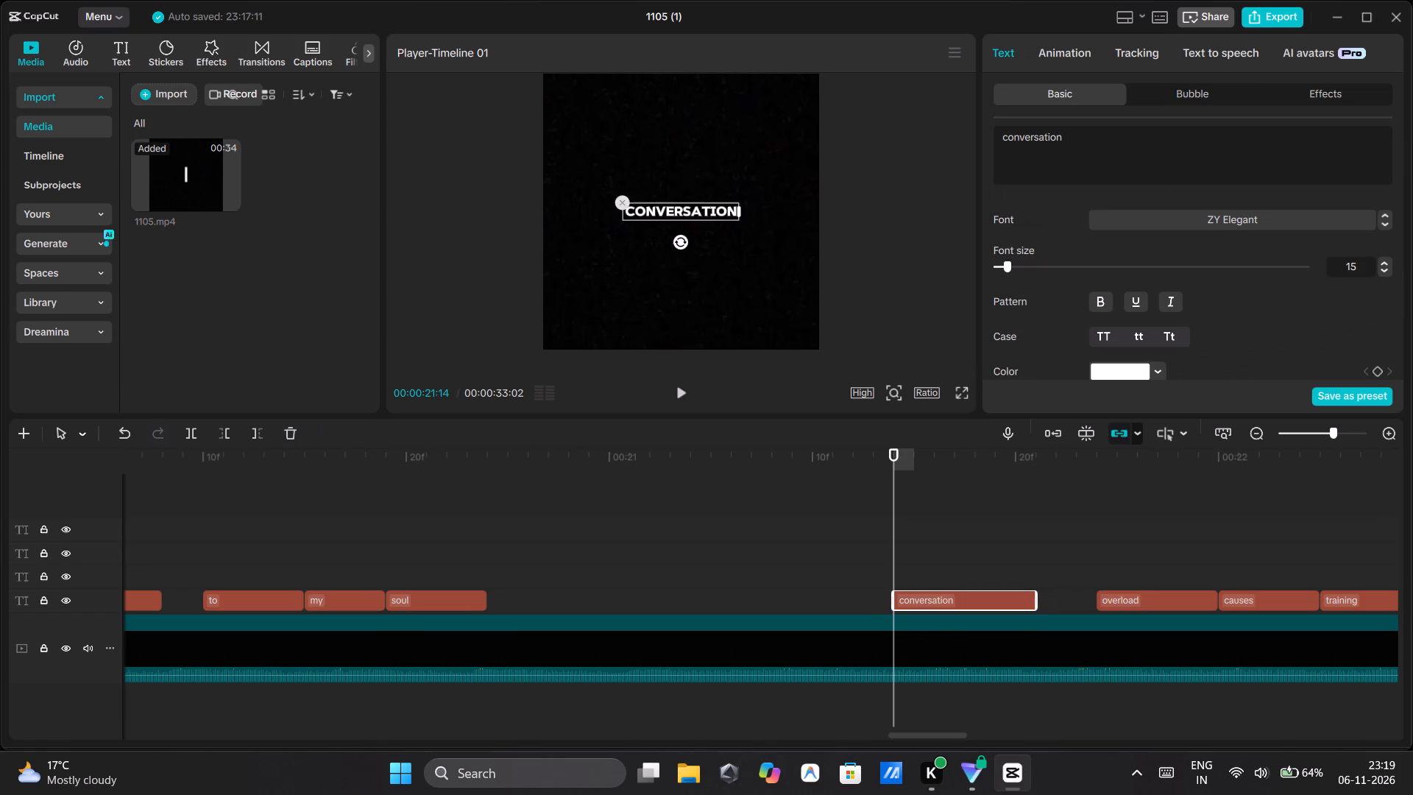
# Play from "conversation" to 00:00:22:18, move "overload" there past "training", and extend its start back to 00:00:22:16.
pyautogui.click(684, 395)
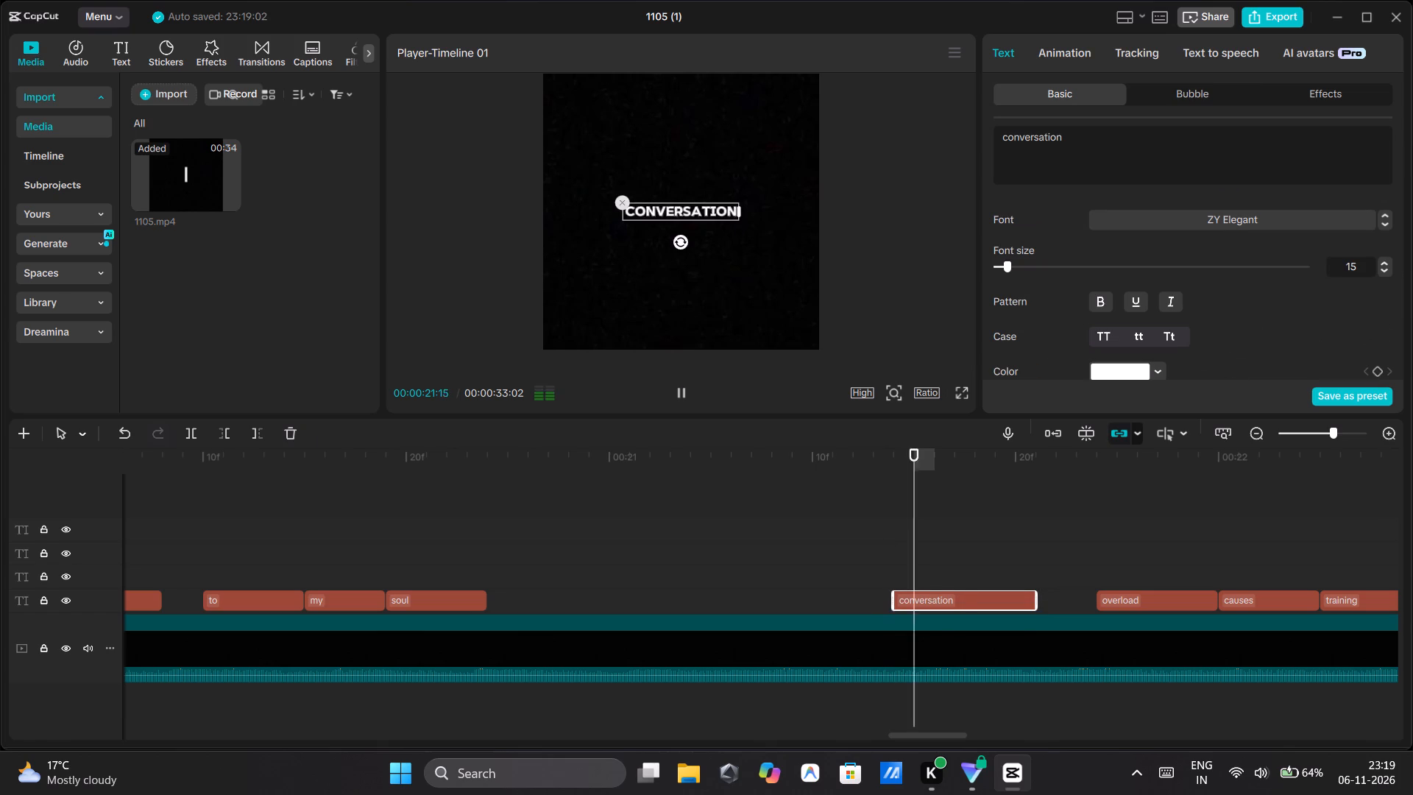
pyautogui.click(684, 395)
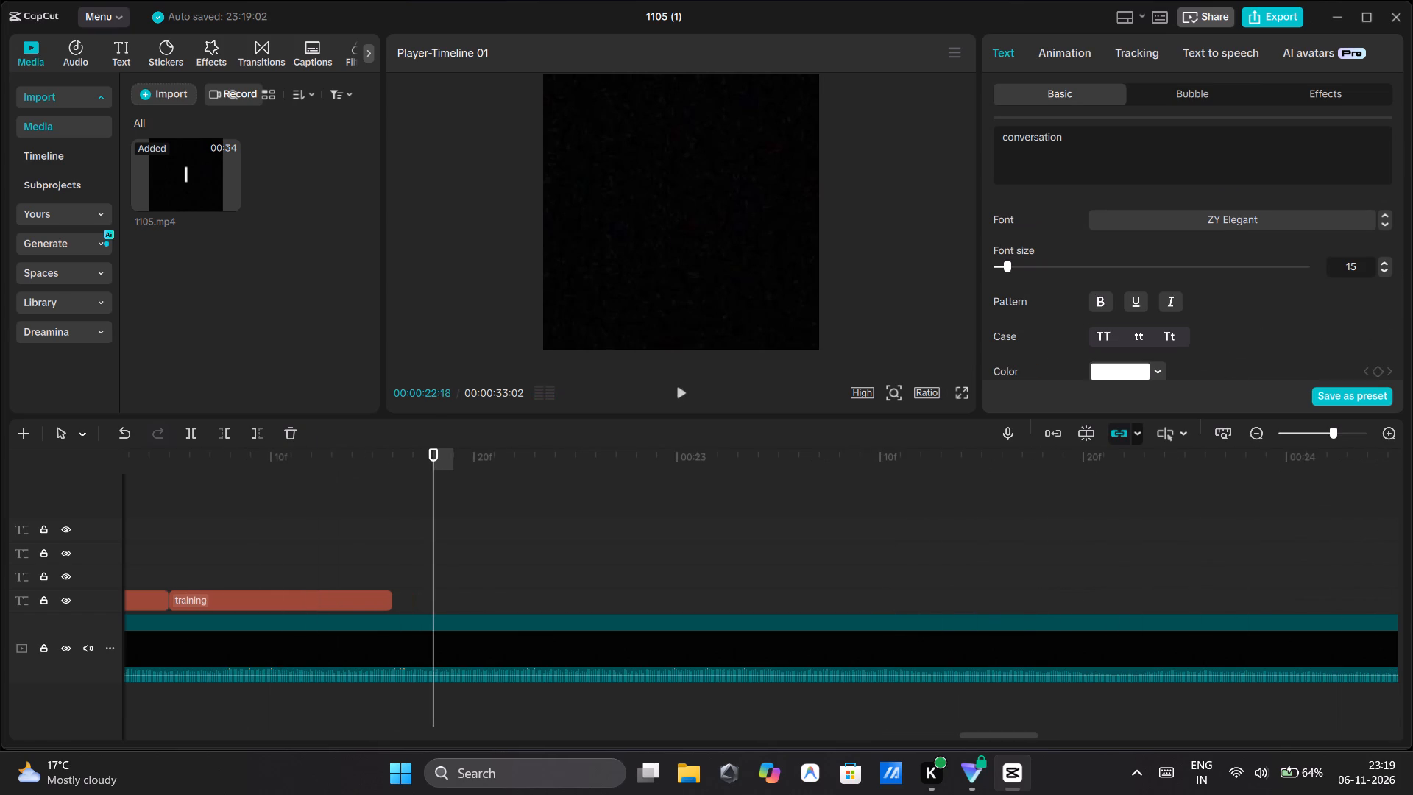
pyautogui.hscroll(2, 598, 506)
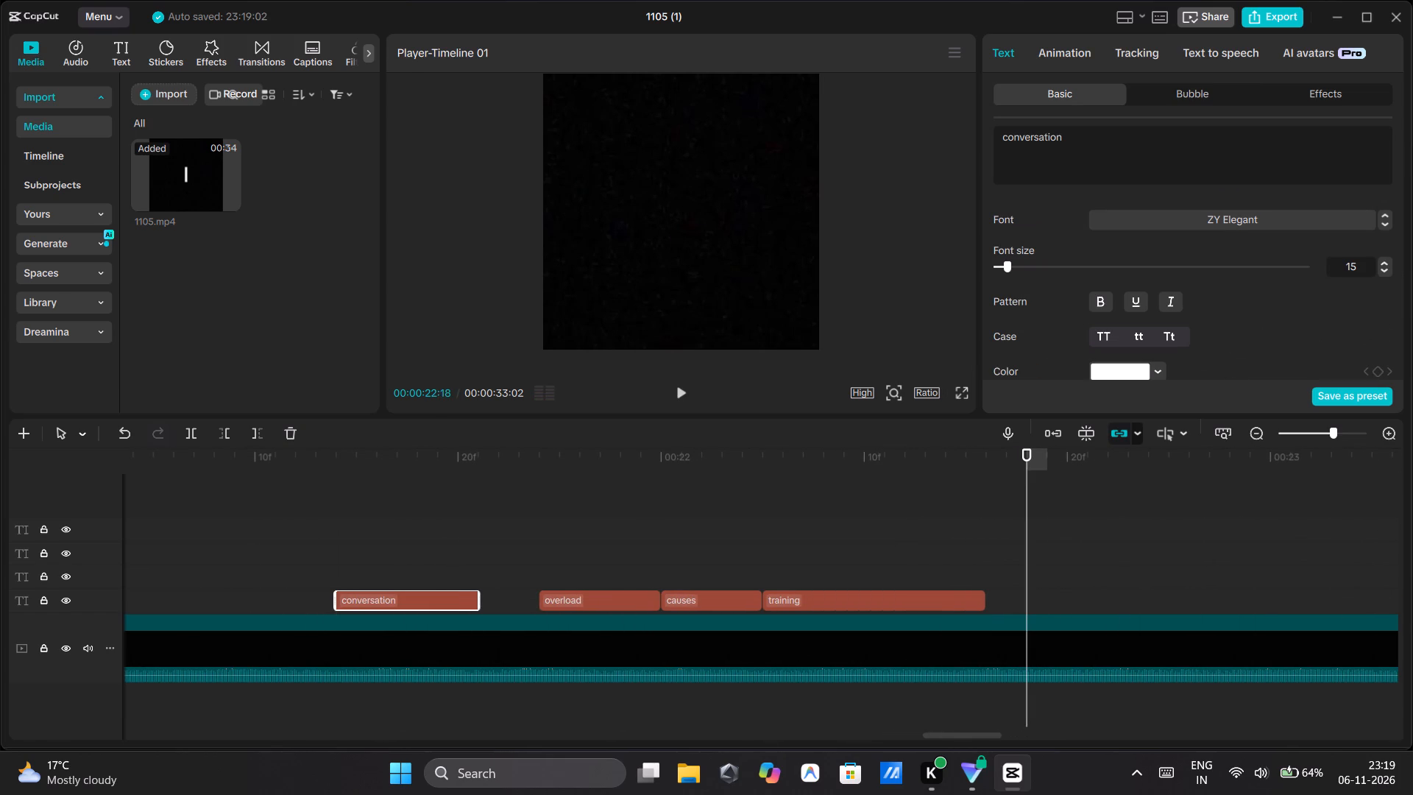
pyautogui.moveTo(627, 599); pyautogui.dragTo(1180, 603)
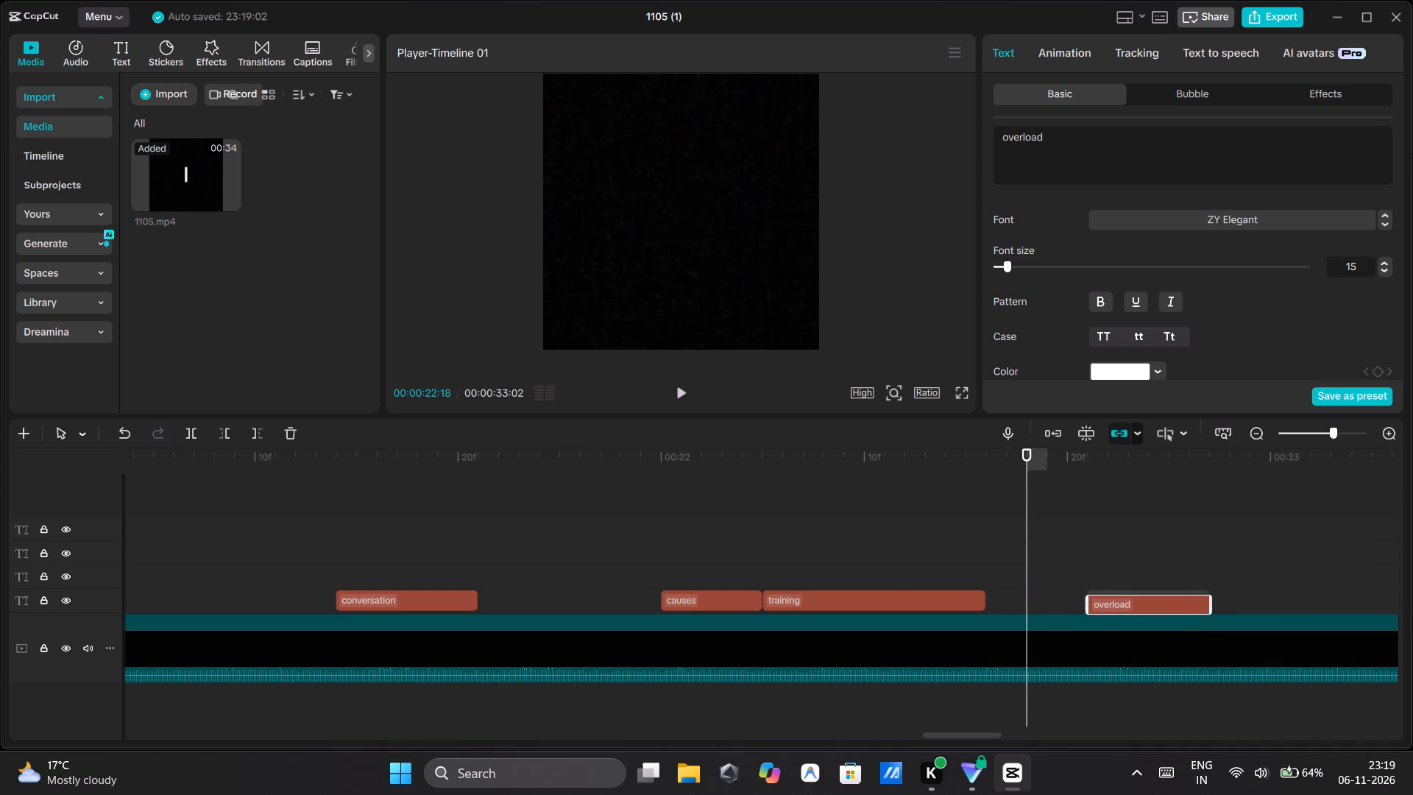
pyautogui.moveTo(1180, 603); pyautogui.dragTo(1122, 601)
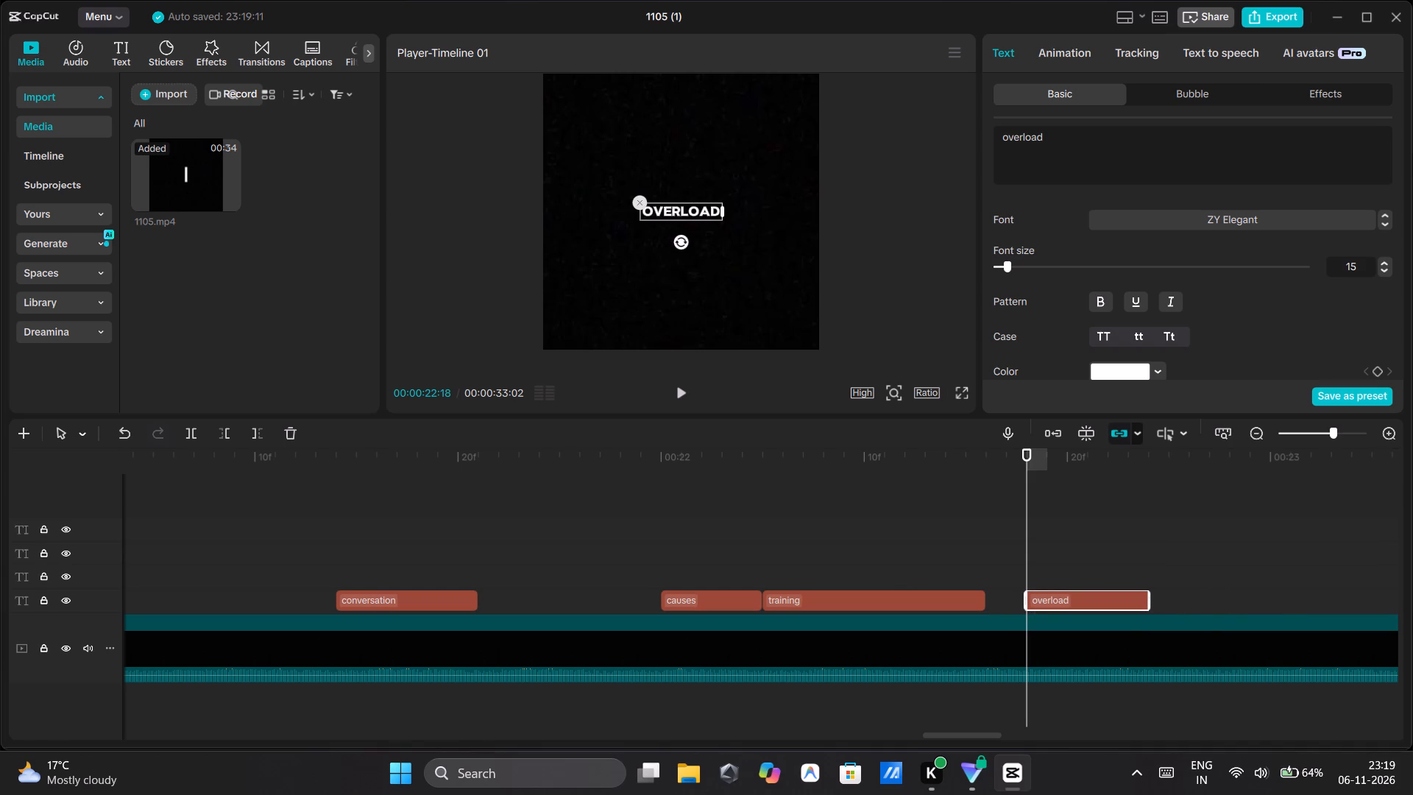
pyautogui.moveTo(1024, 598); pyautogui.dragTo(988, 598)
pyautogui.moveTo(988, 598); pyautogui.dragTo(983, 598)
# Clear the space before "overload" by moving "training" to about 00:00:23:01 and "causes" to about 00:00:22:29, on separate tracks above it.
pyautogui.moveTo(888, 607); pyautogui.dragTo(1255, 545)
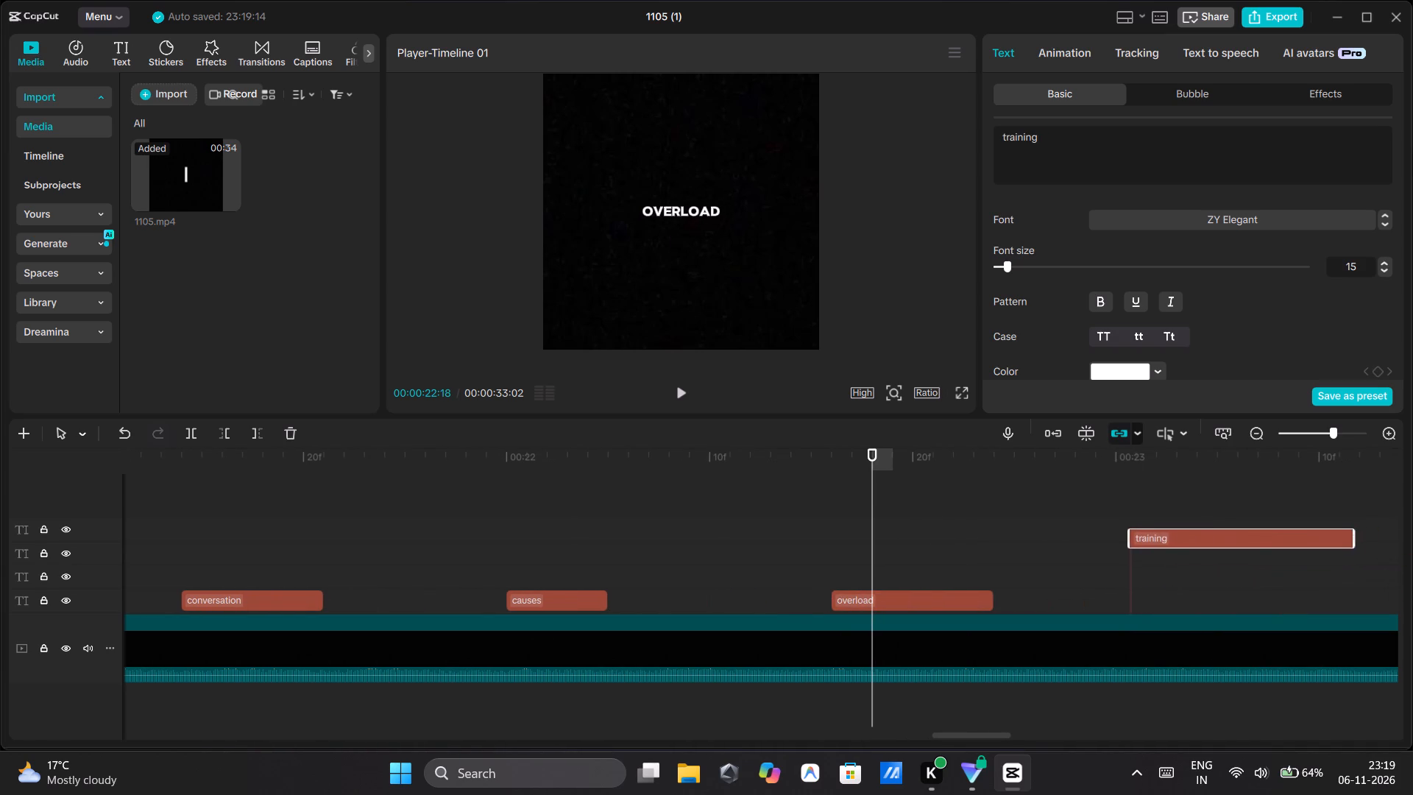
pyautogui.moveTo(1255, 545); pyautogui.dragTo(1254, 546)
pyautogui.moveTo(578, 601); pyautogui.dragTo(1346, 597)
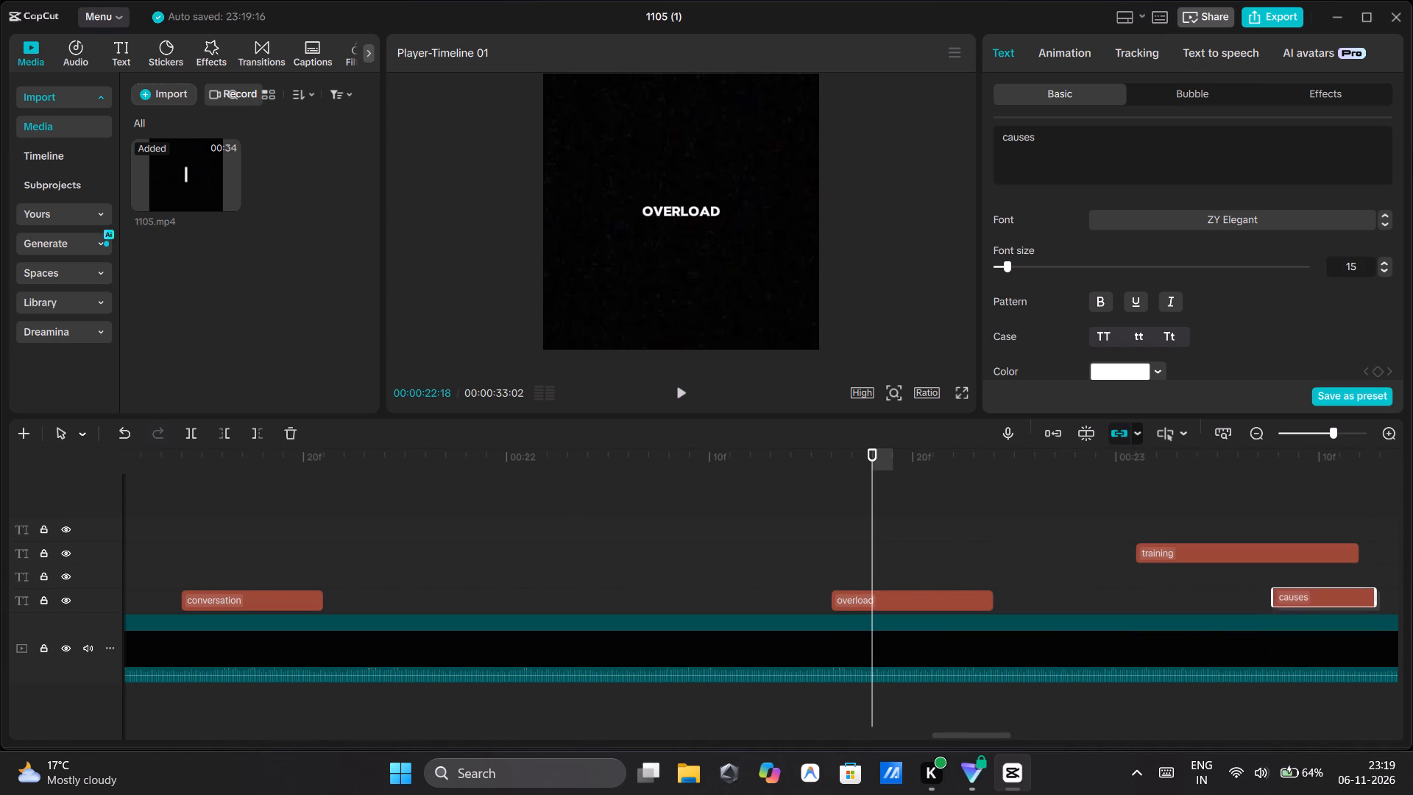
pyautogui.moveTo(1346, 597); pyautogui.dragTo(1174, 593)
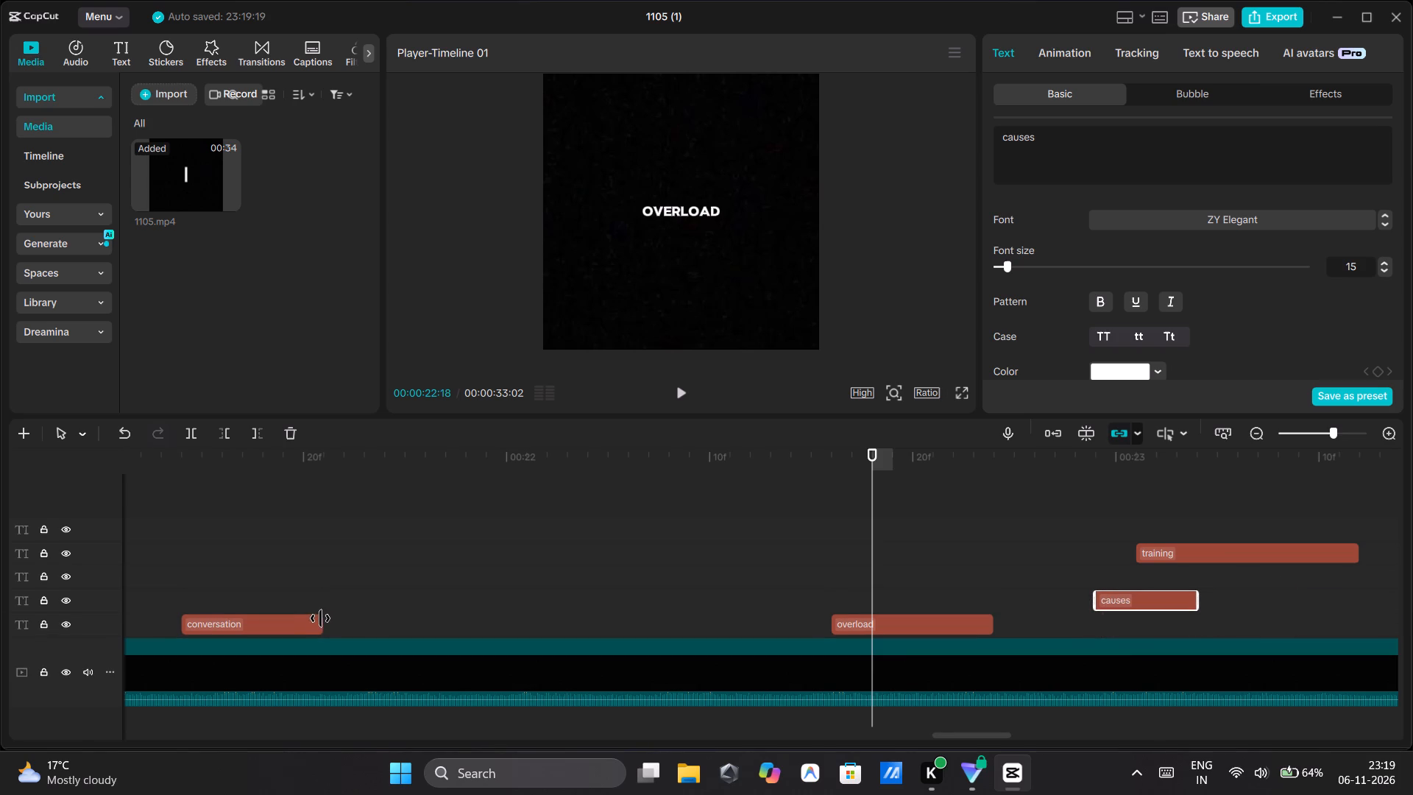
# Extend the end of the "conversation" caption to about 00:00:22:14, just before "overload".
pyautogui.moveTo(320, 618); pyautogui.dragTo(792, 611)
# Replay from "straight" at 00:00:19:17 through "conversation" and "overload" to 00:00:23:00 to check their sync.
pyautogui.click(459, 534)
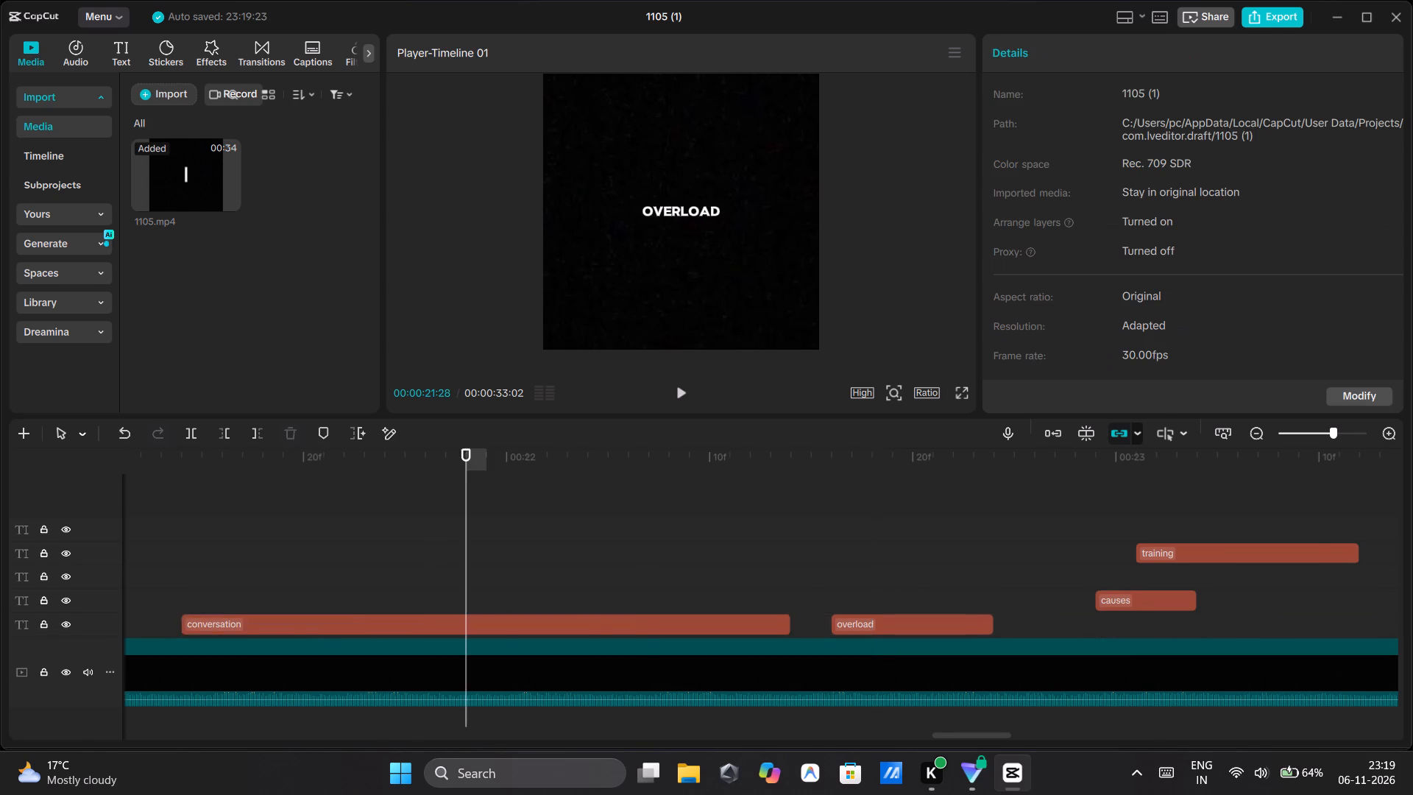
pyautogui.hscroll(3, 459, 534)
pyautogui.click(500, 531)
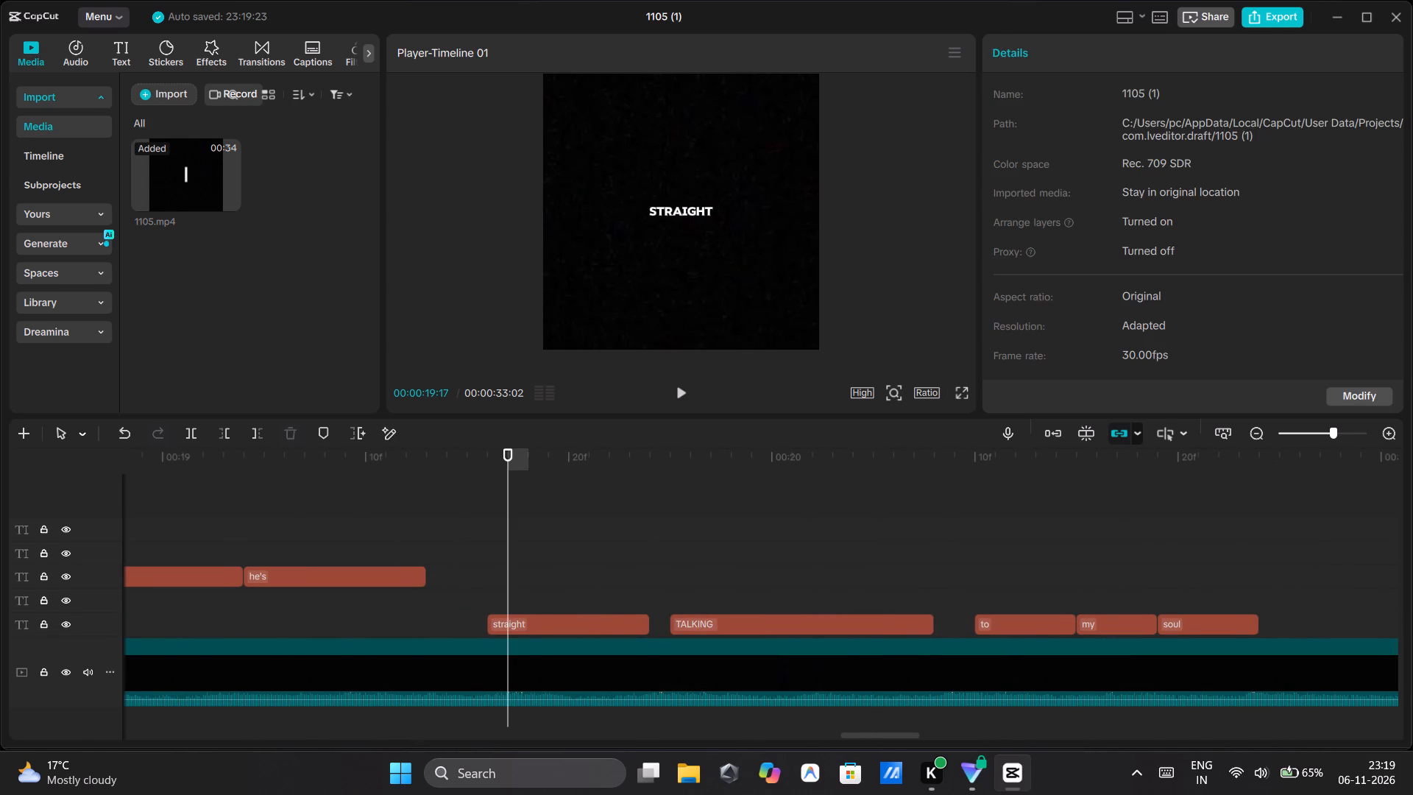
pyautogui.click(673, 386)
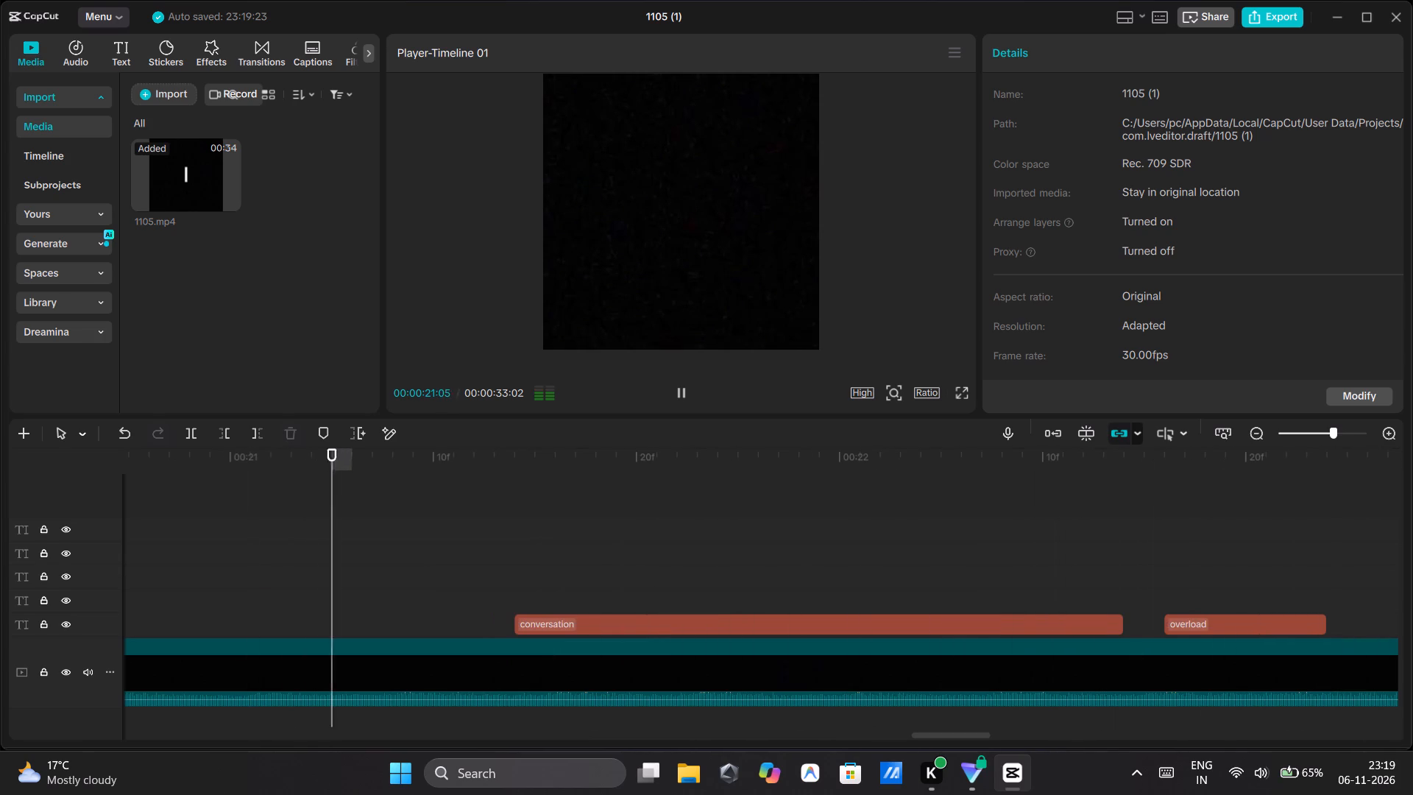
pyautogui.click(673, 386)
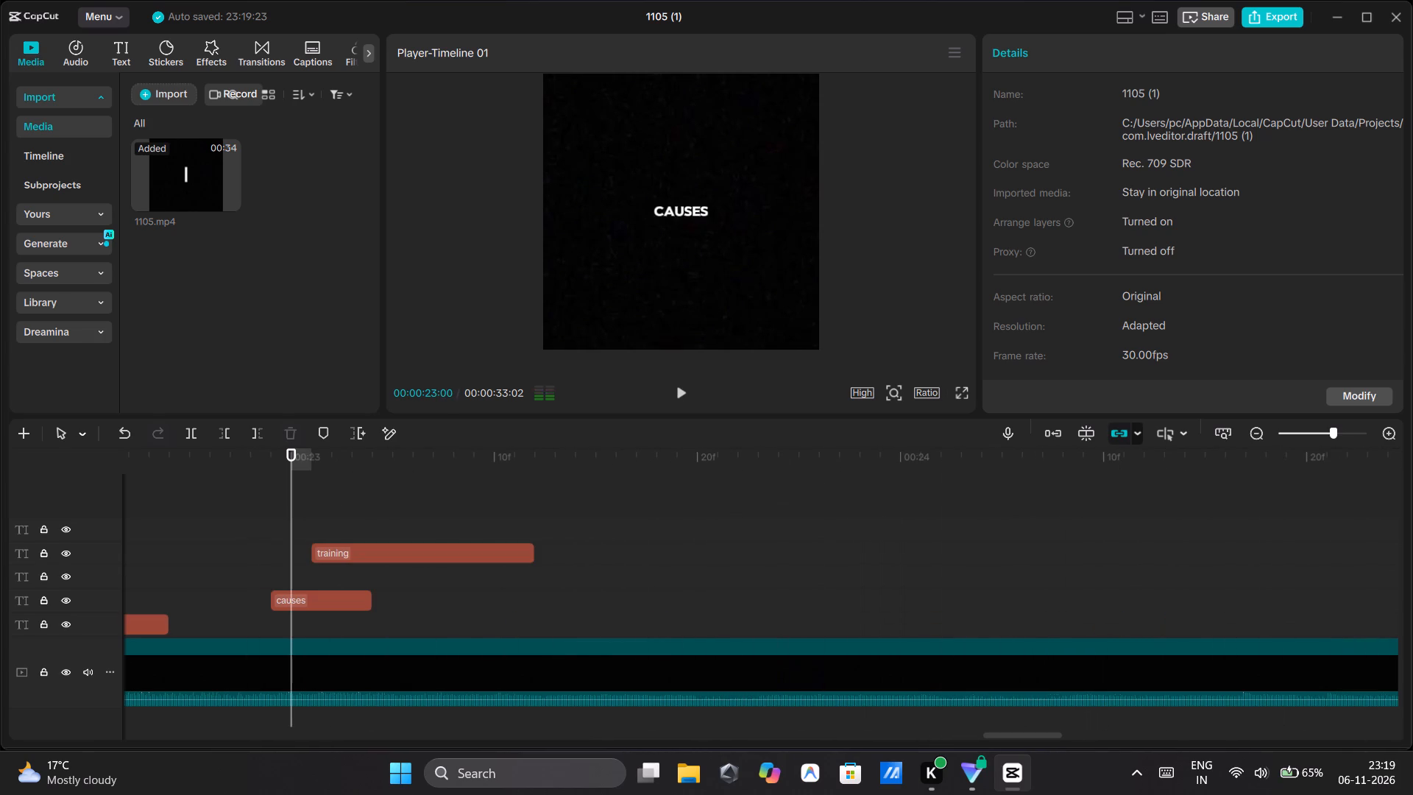
# Move "causes" onto the "overload" track at about 00:00:23:15 and "training" to about 00:00:23:25 on a track above.
pyautogui.hscroll(1, 562, 503)
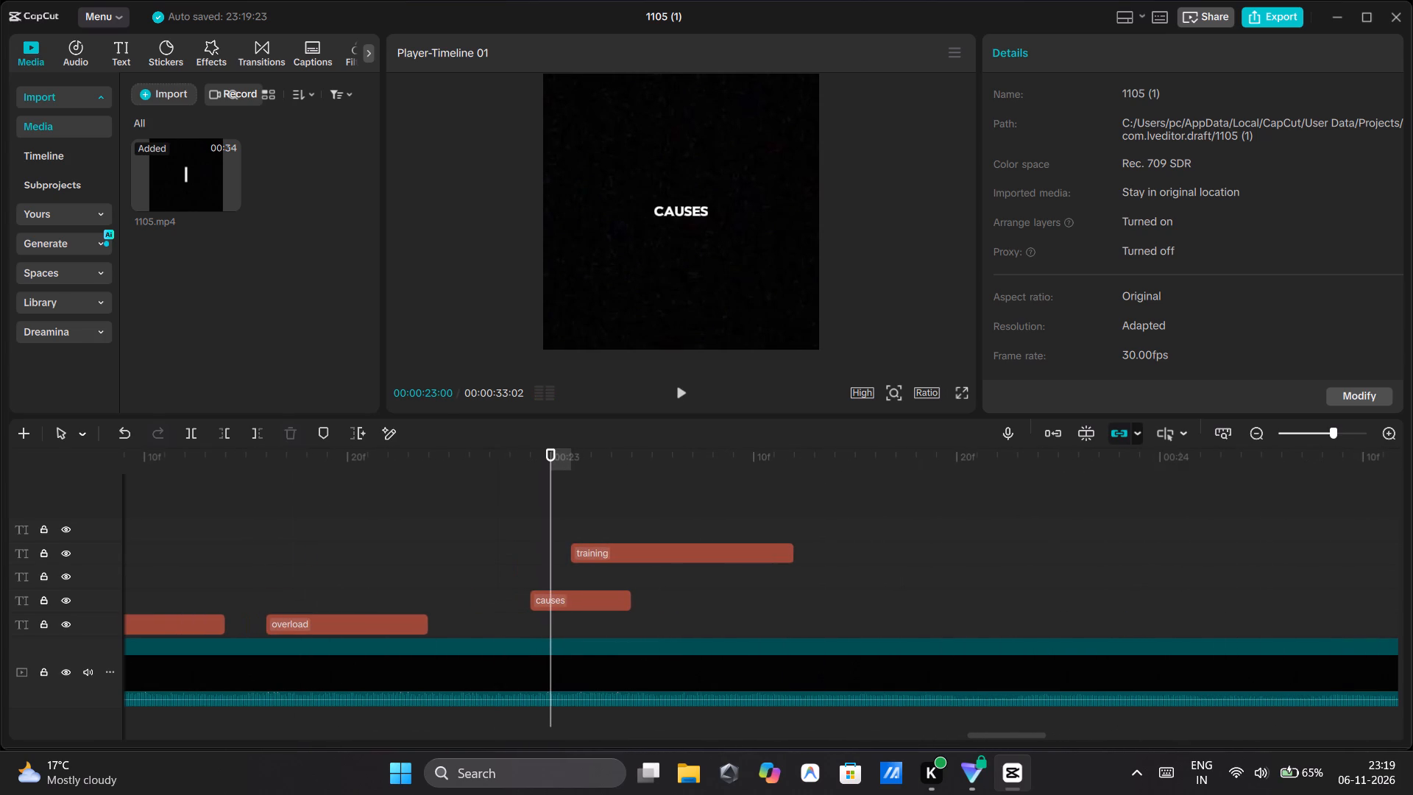
pyautogui.moveTo(589, 605); pyautogui.dragTo(914, 618)
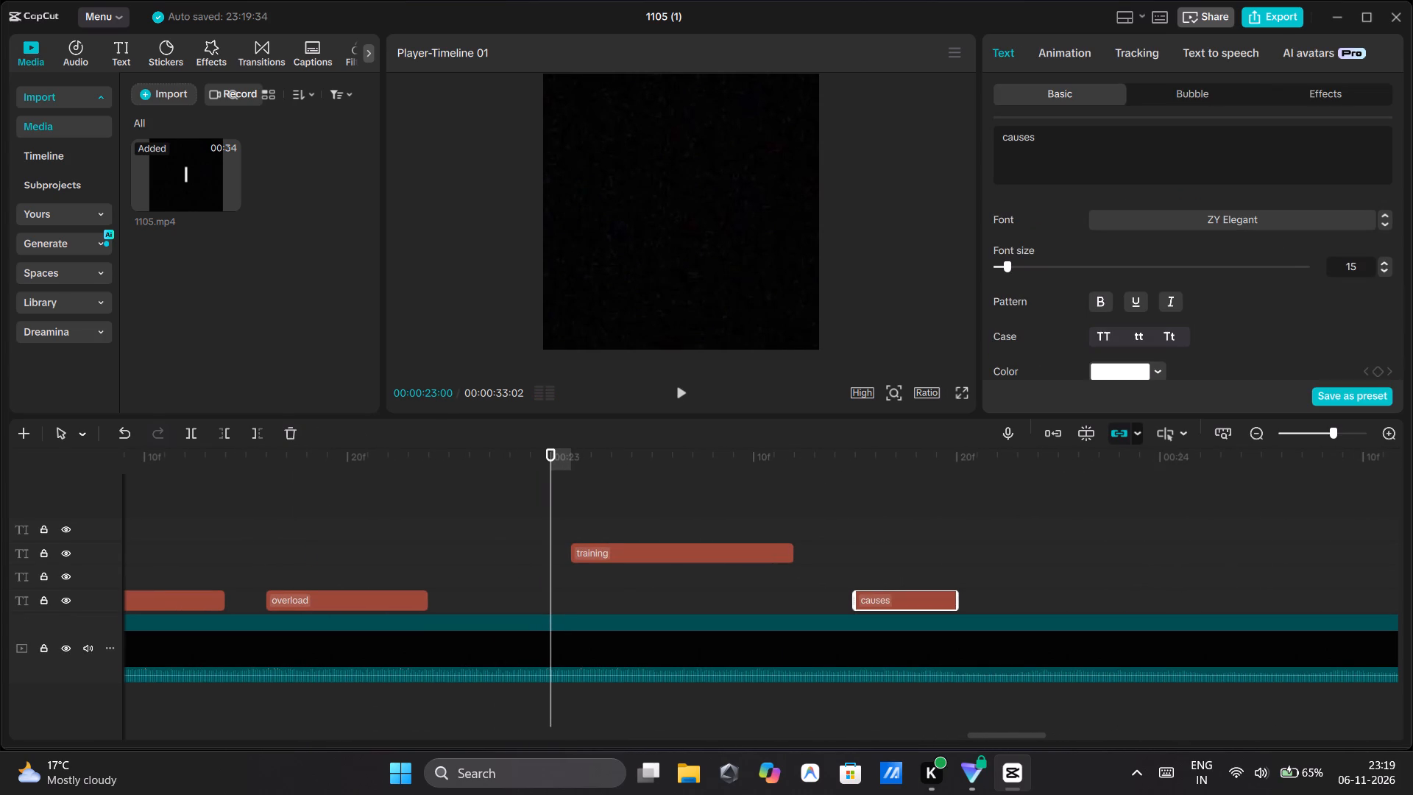
pyautogui.moveTo(746, 546); pyautogui.dragTo(1232, 565)
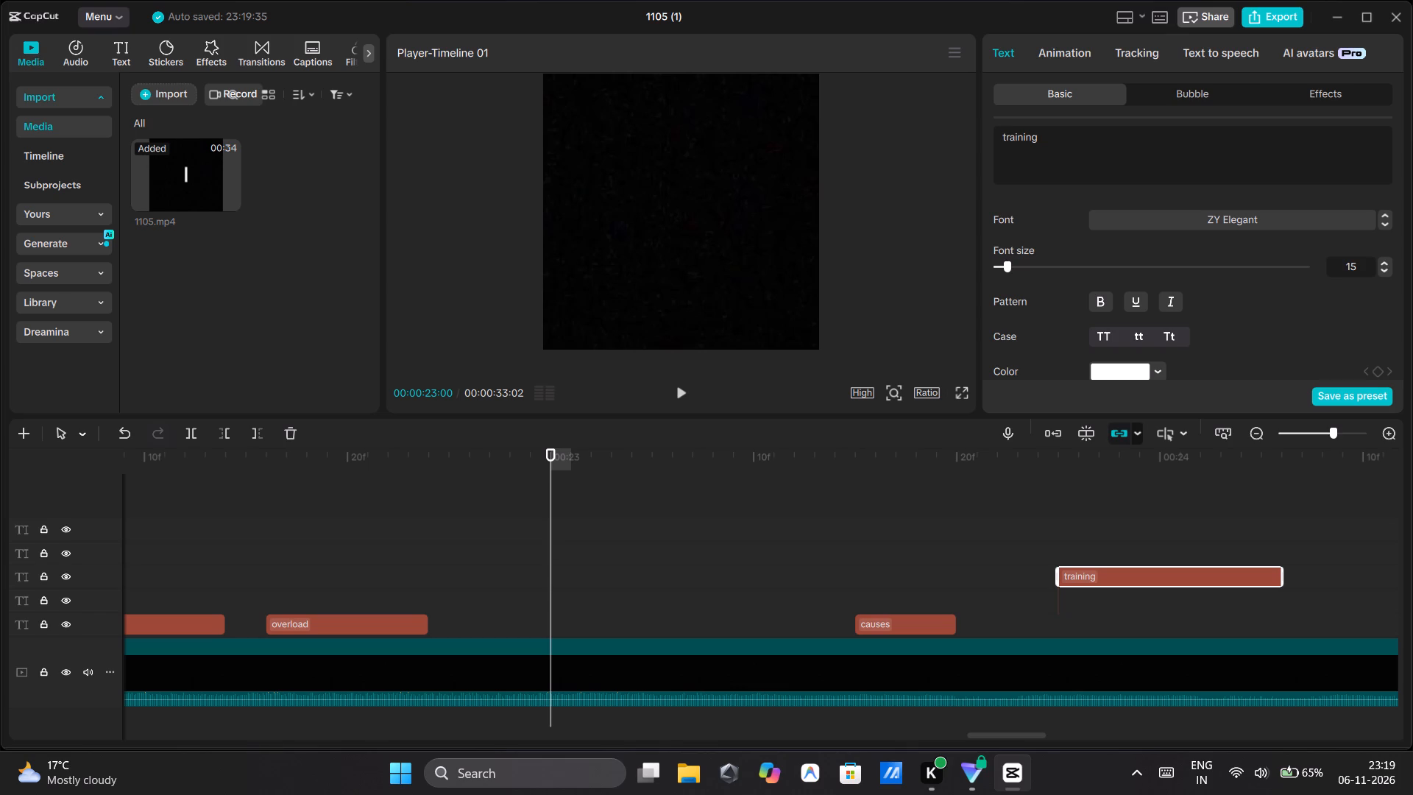
# Play from 00:00:23:00 past "training", then replay from "overload" at 00:00:22:22 into "training" to check "causes" and "training" against the audio.
pyautogui.click(684, 396)
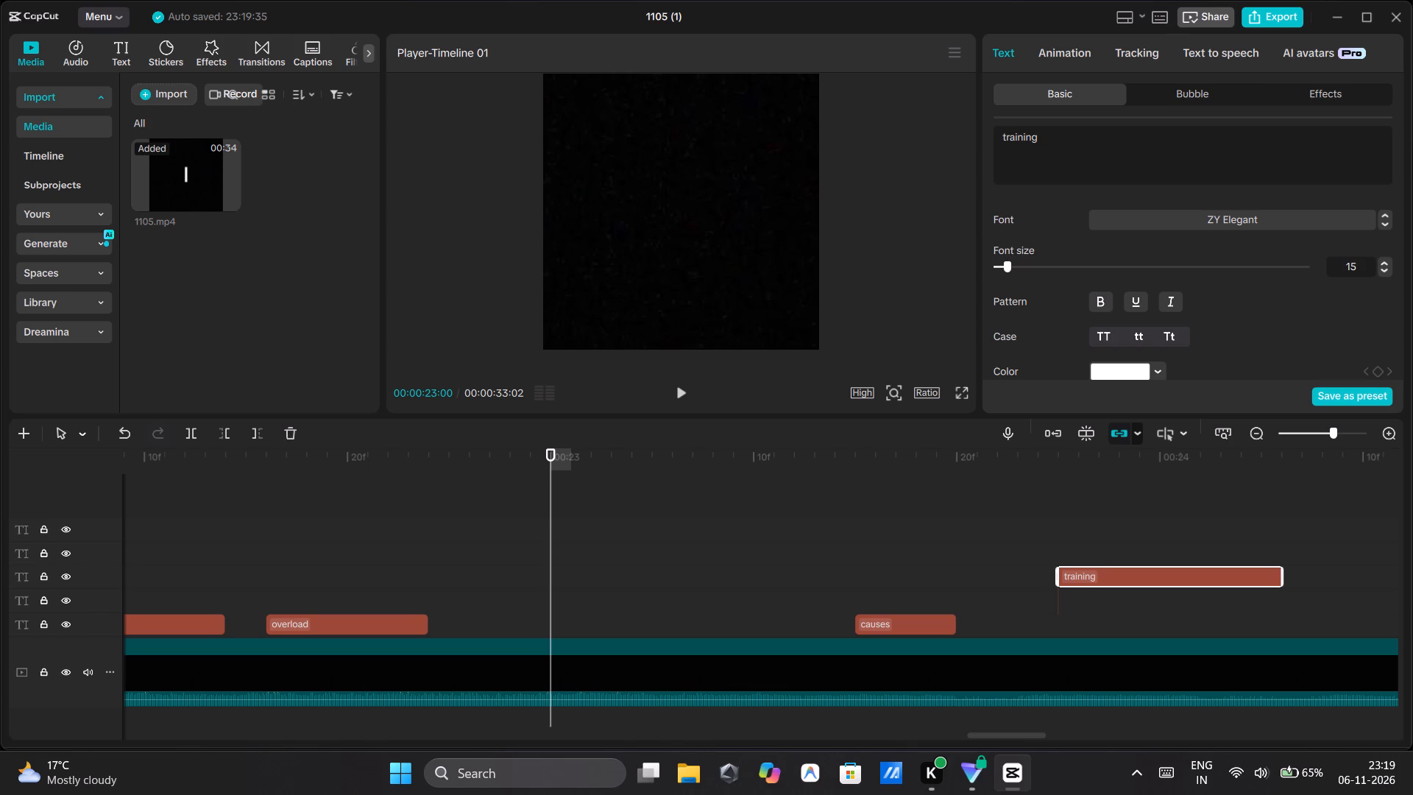
pyautogui.click(684, 396)
pyautogui.click(684, 396)
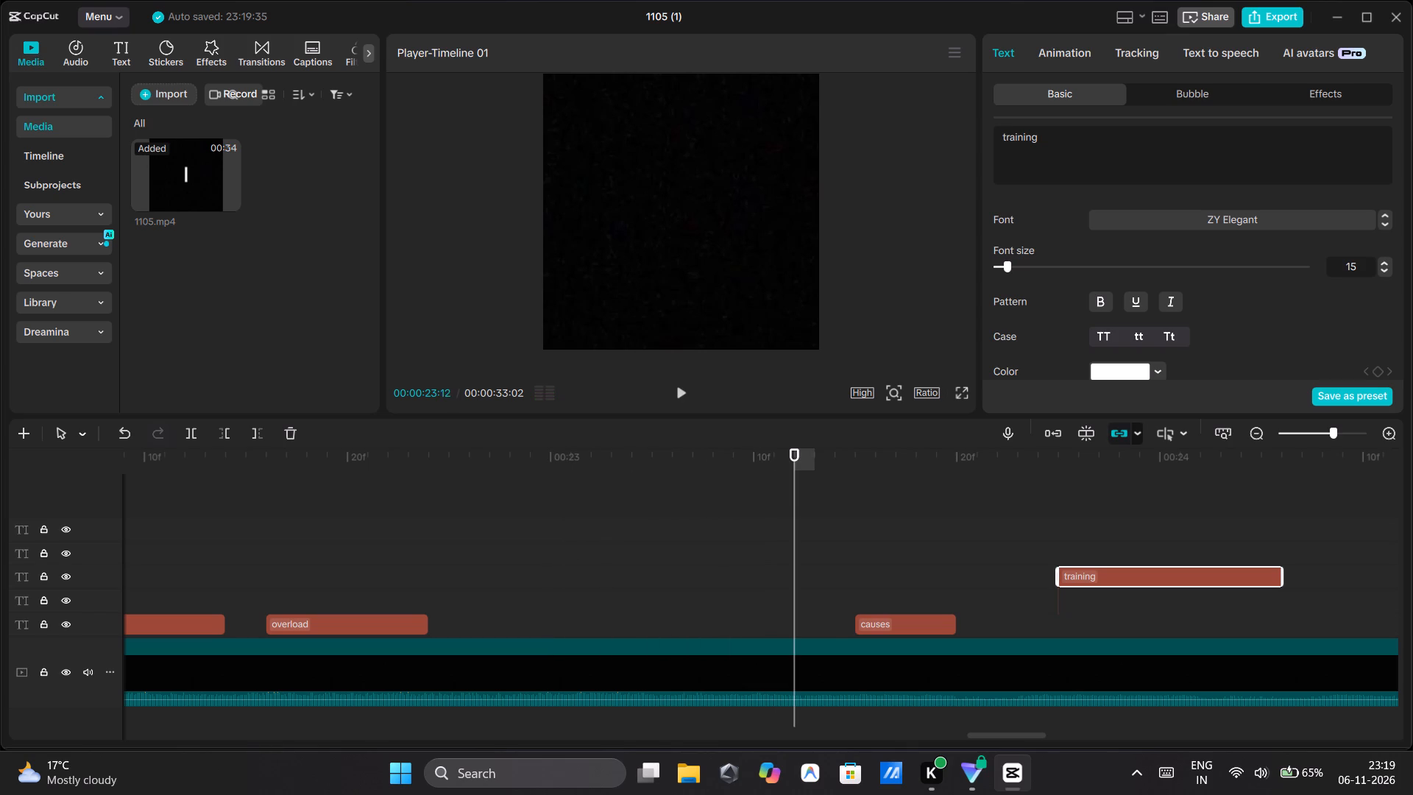
pyautogui.click(684, 396)
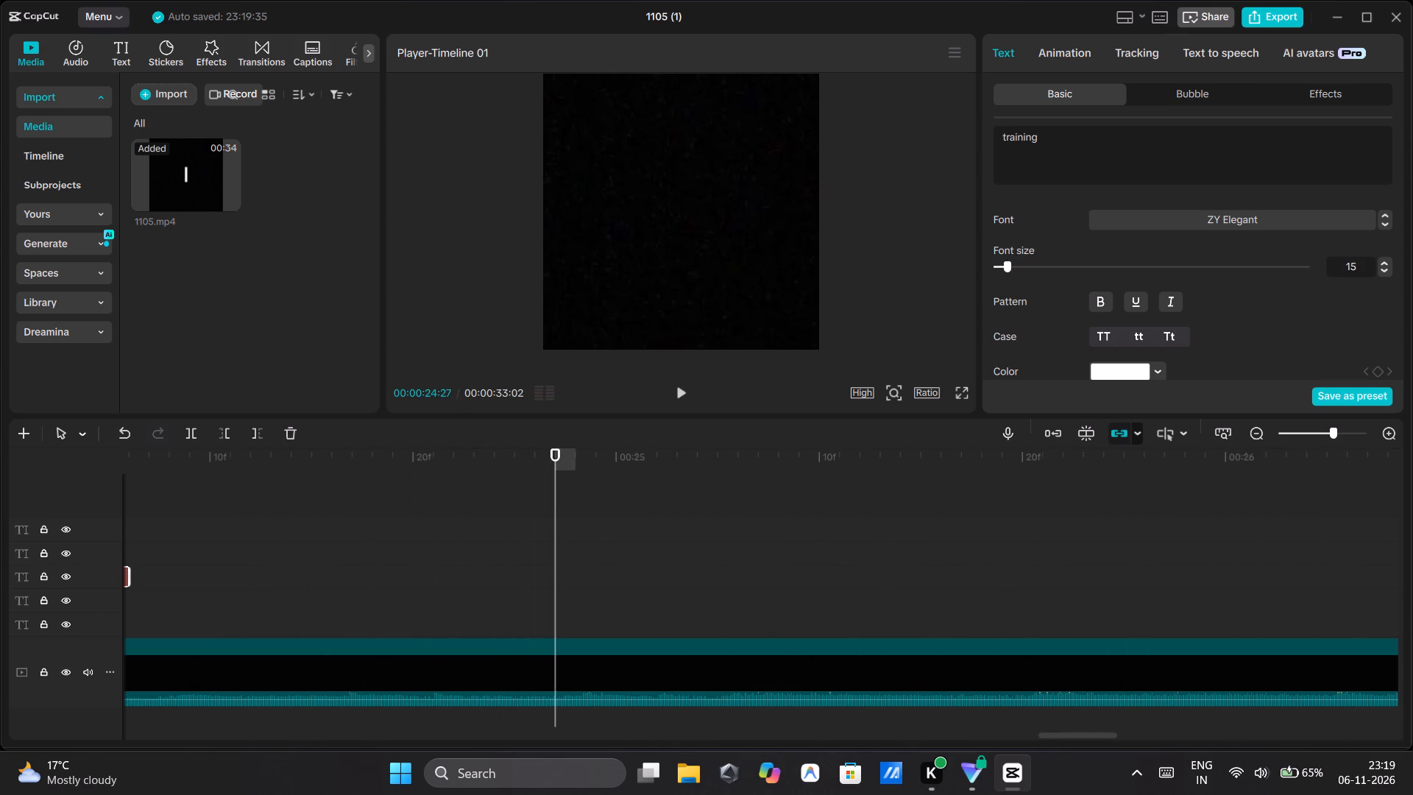
pyautogui.hscroll(4, 576, 476)
pyautogui.click(810, 509)
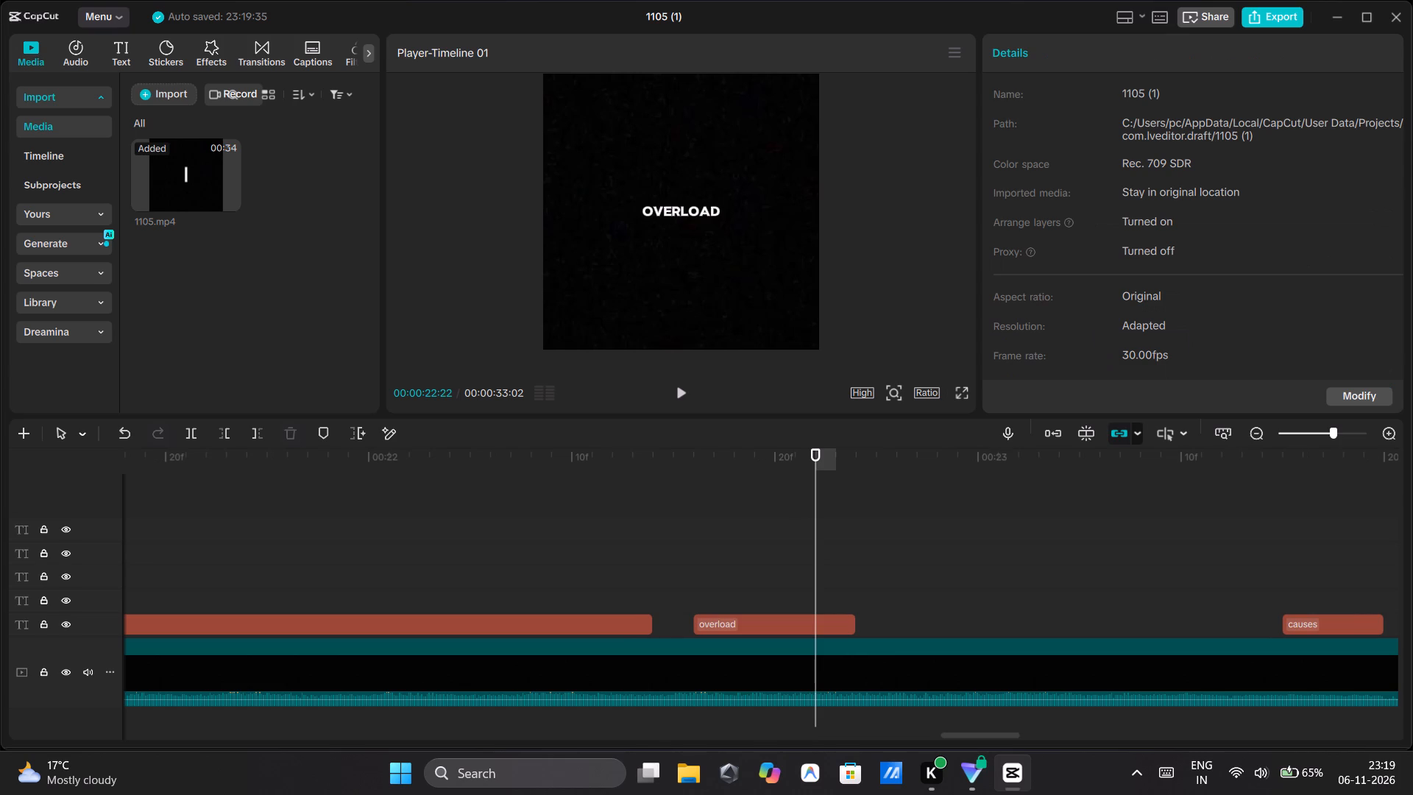
pyautogui.click(679, 392)
pyautogui.click(679, 392)
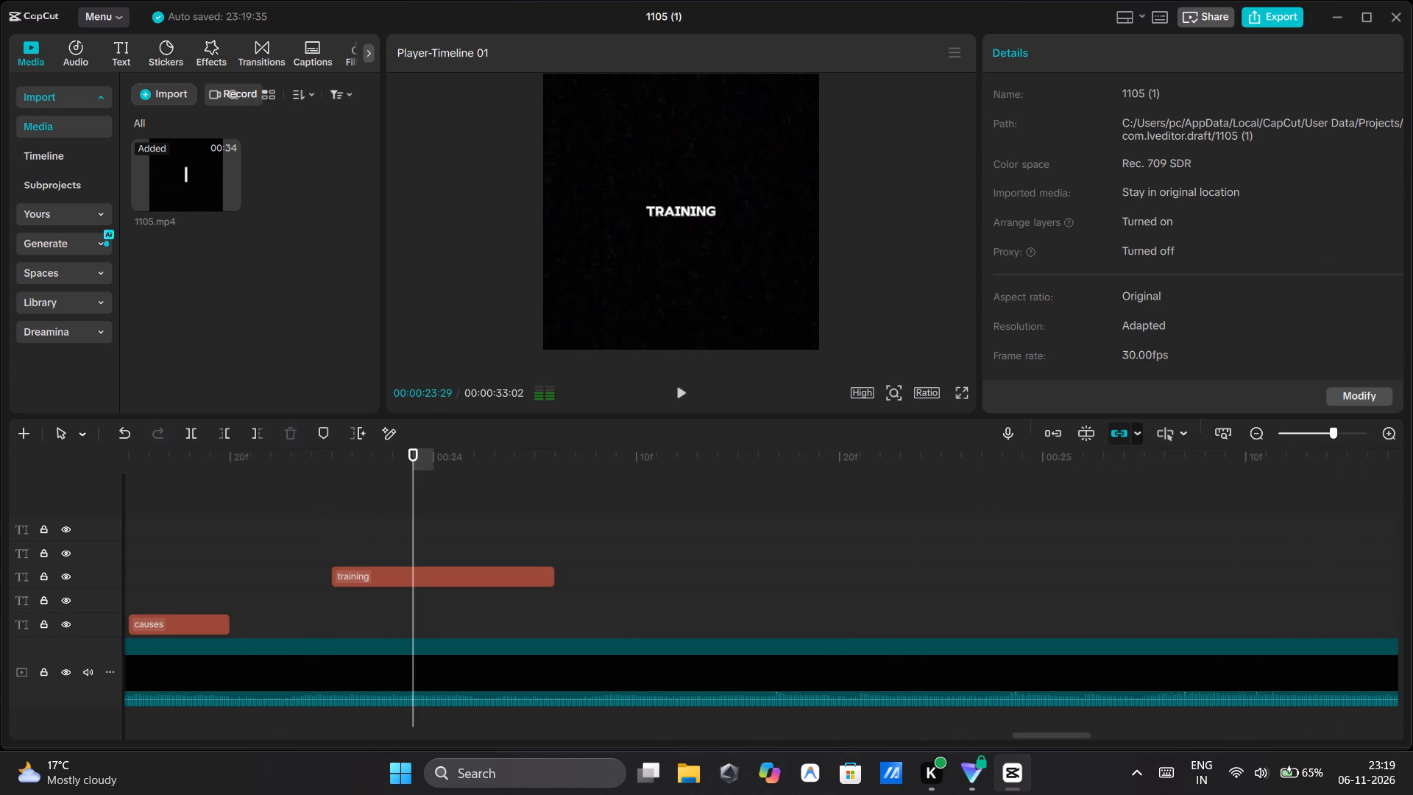
# Replay from the end of "conversation" past "overload", and again from "soul" at 00:00:20:23 to 00:00:23:02, to check the sync.
pyautogui.hscroll(2, 543, 504)
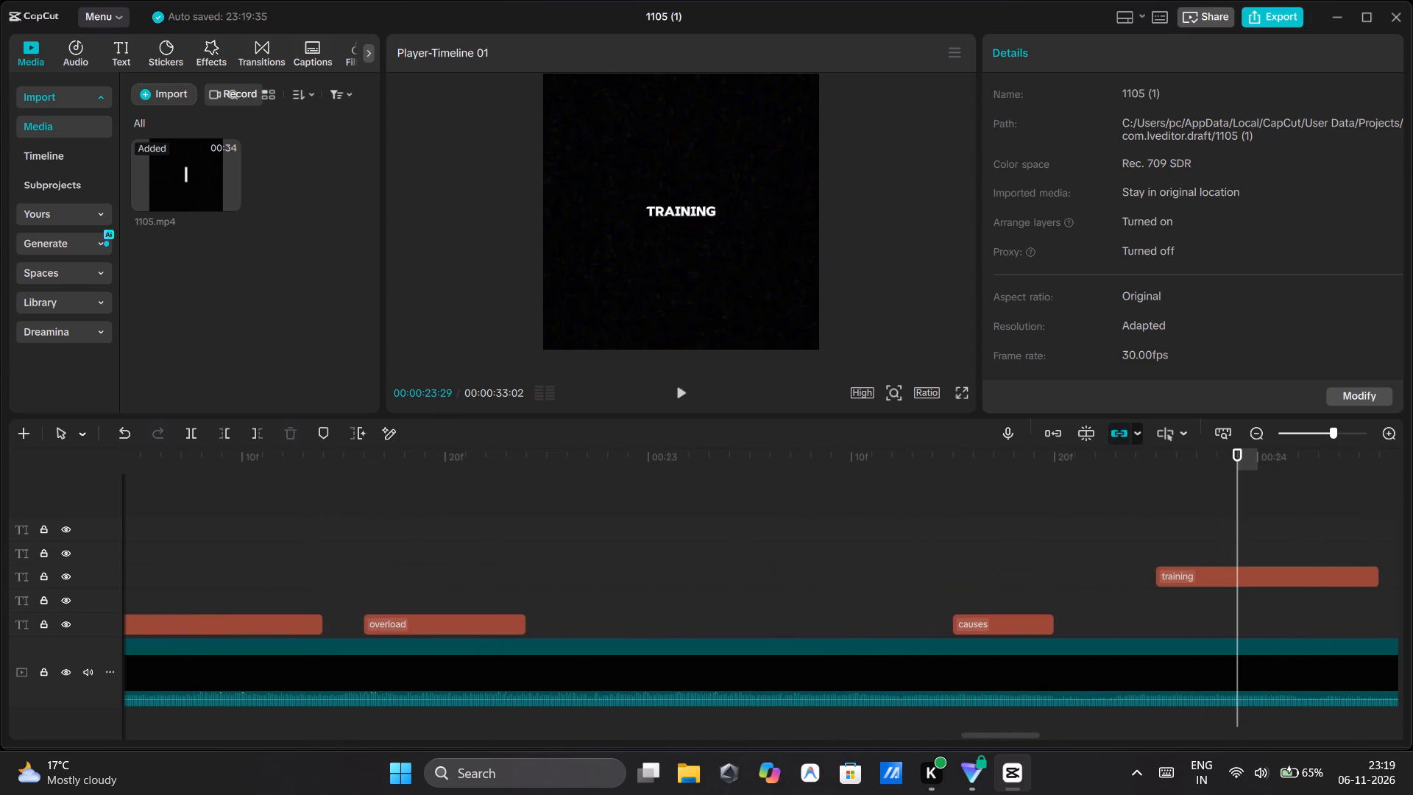
pyautogui.click(312, 490)
pyautogui.click(673, 386)
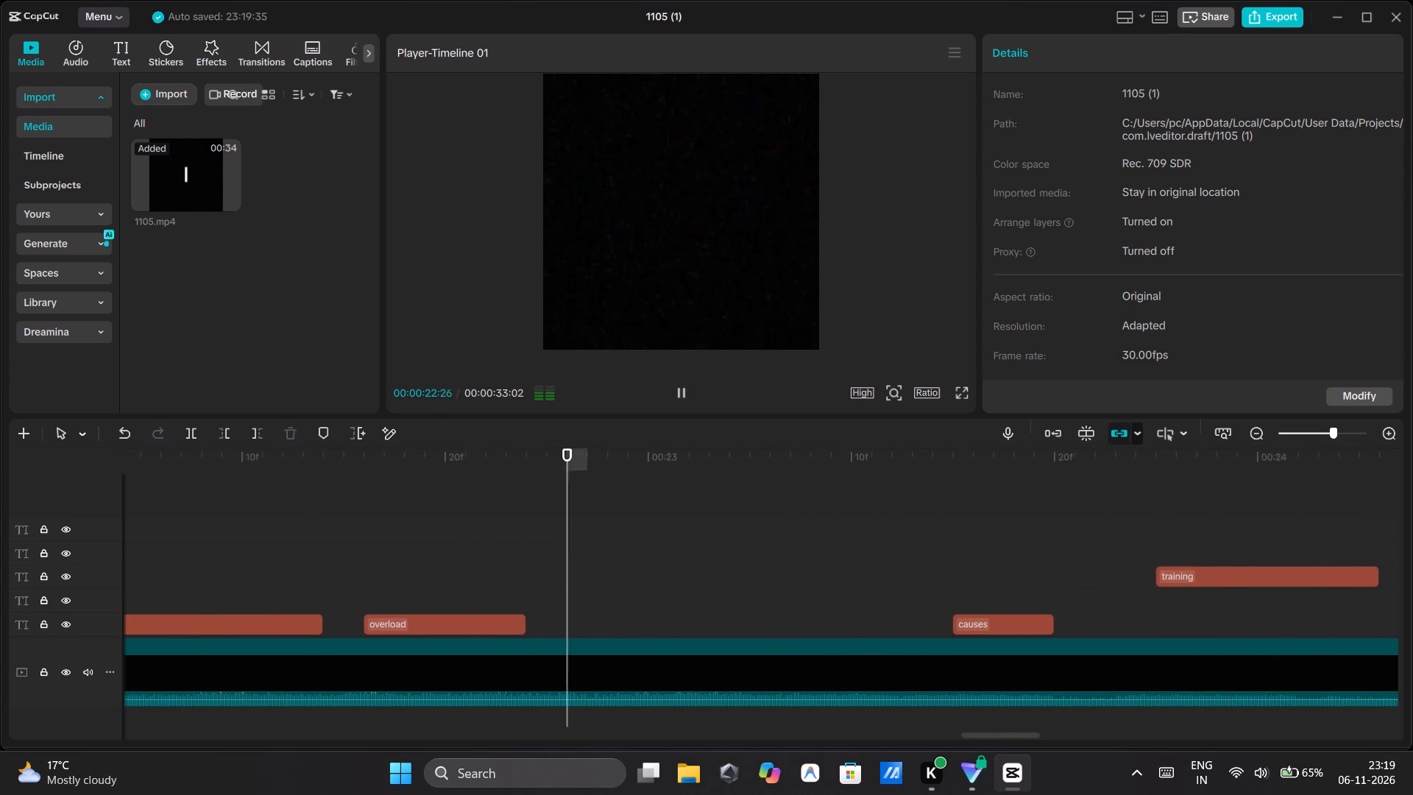
pyautogui.click(673, 386)
pyautogui.hscroll(2, 509, 486)
pyautogui.click(529, 487)
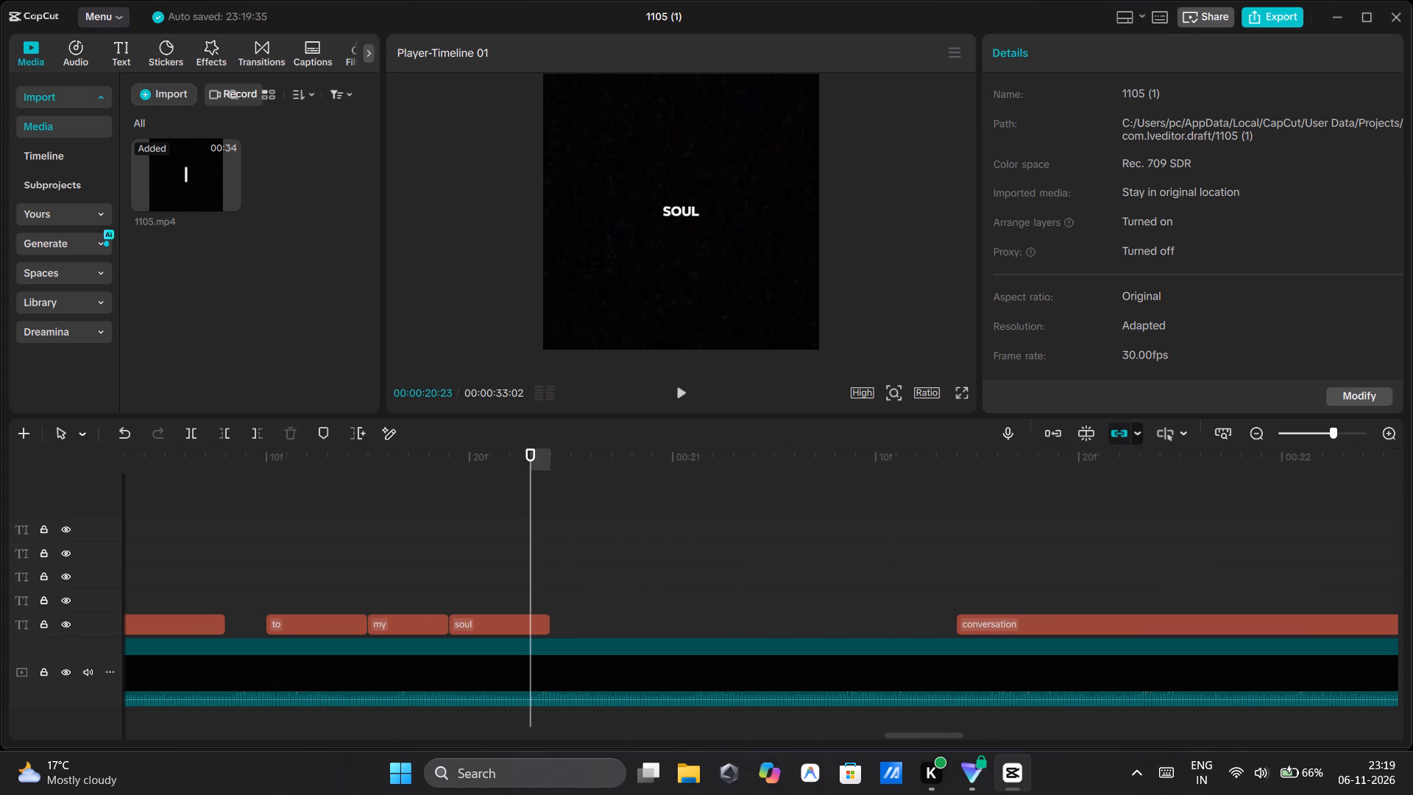
pyautogui.click(686, 397)
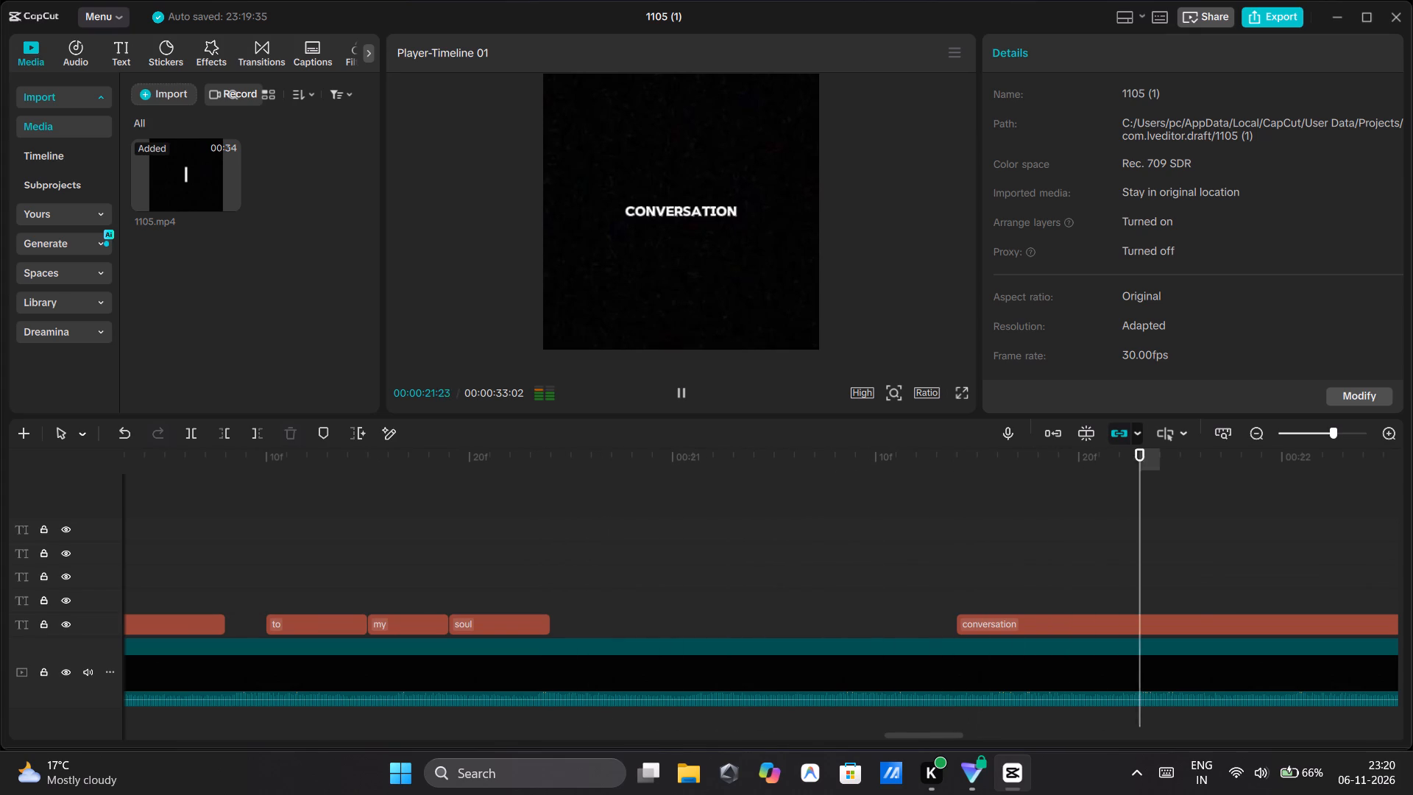
pyautogui.click(686, 397)
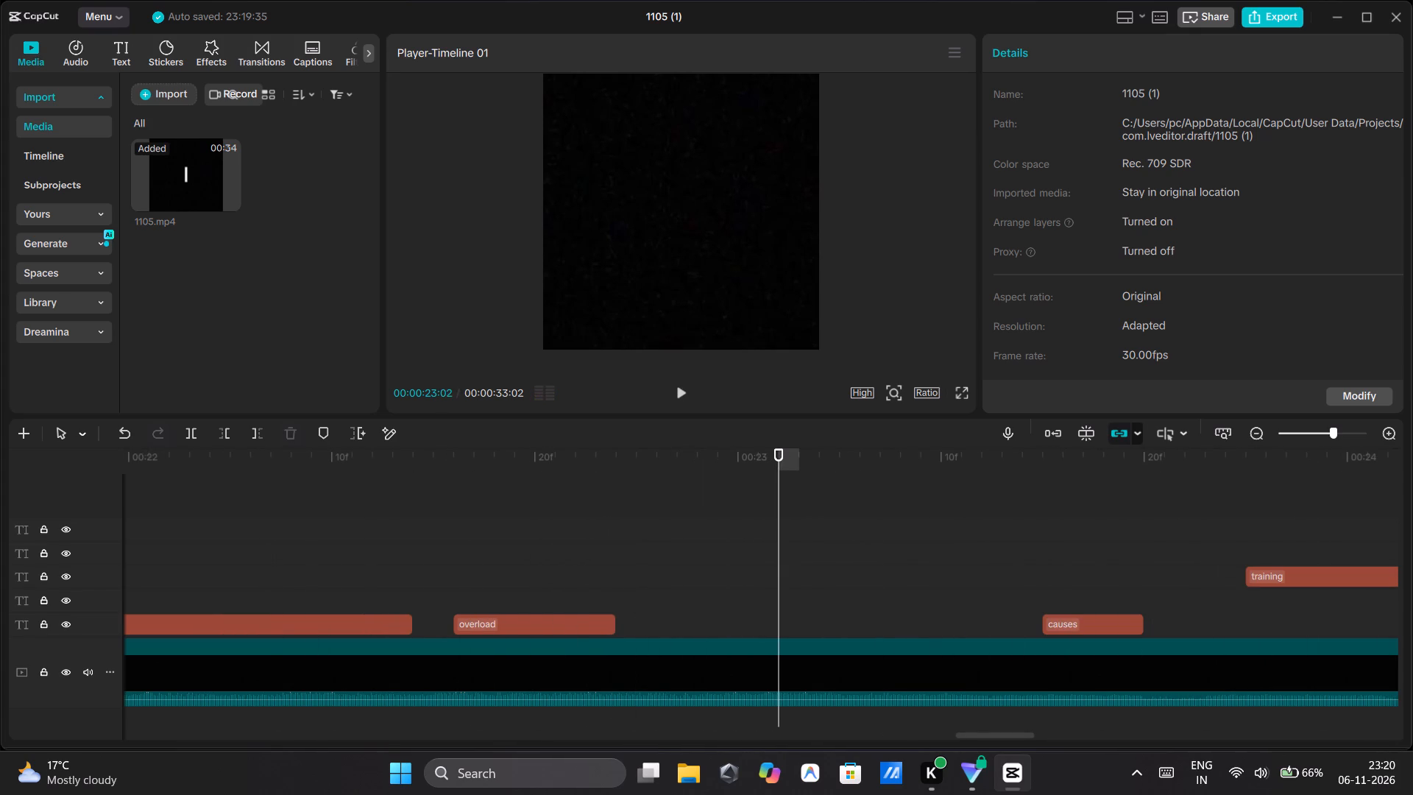
# Move "causes" to about 00:00:23:01 and "training" to about 00:00:23:08 on the same track as "overload".
pyautogui.doubleClick(674, 384)
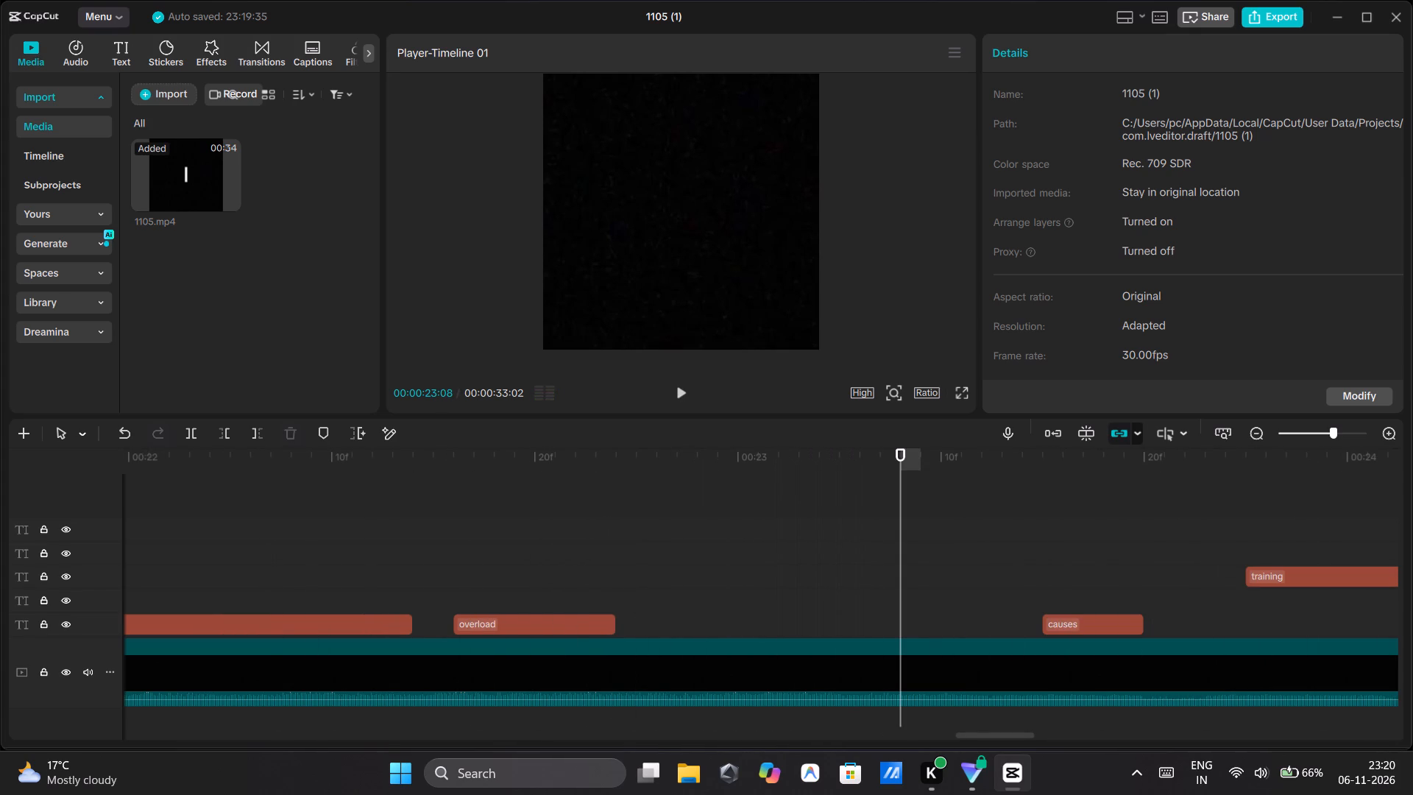
pyautogui.moveTo(1066, 623); pyautogui.dragTo(799, 616)
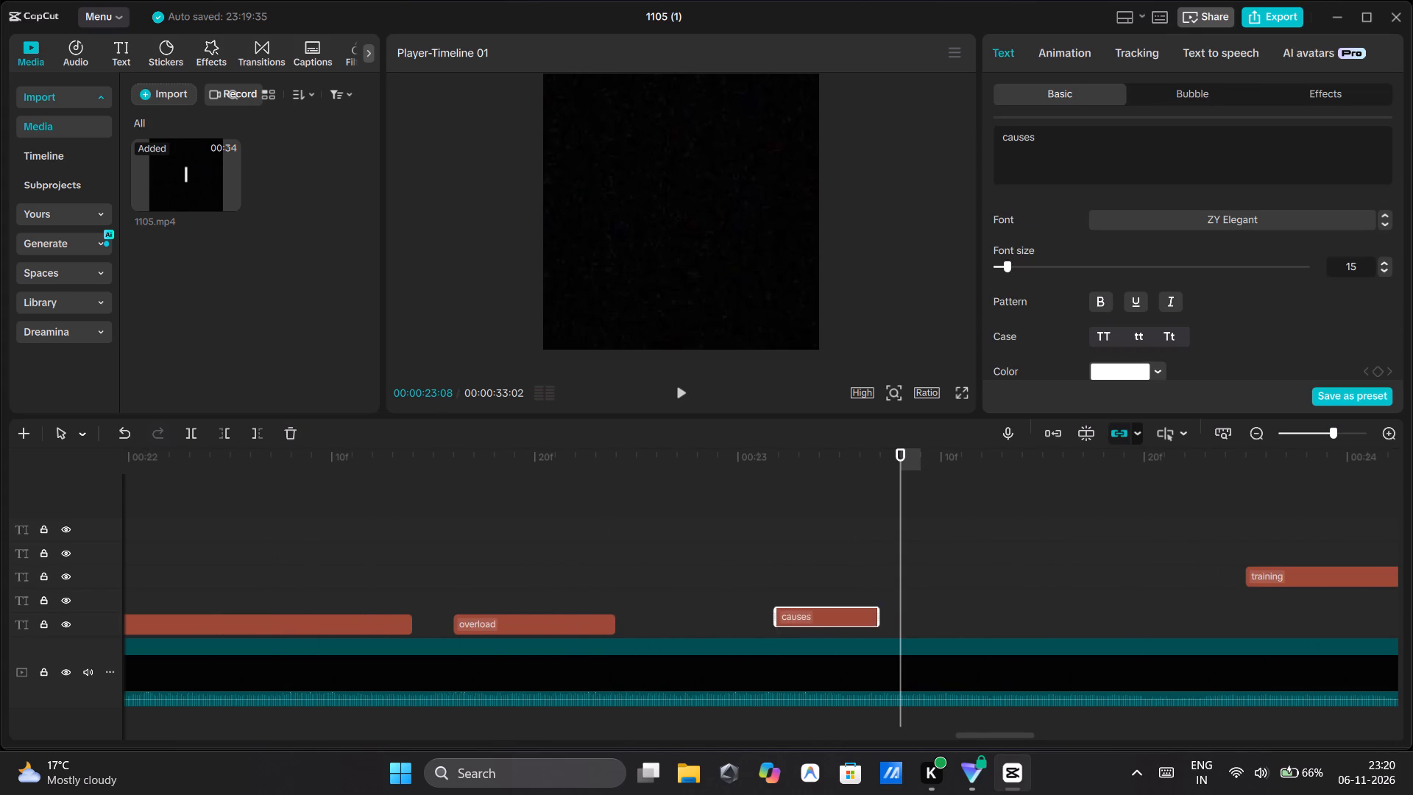
pyautogui.moveTo(799, 616); pyautogui.dragTo(789, 627)
pyautogui.moveTo(1288, 575); pyautogui.dragTo(1044, 647)
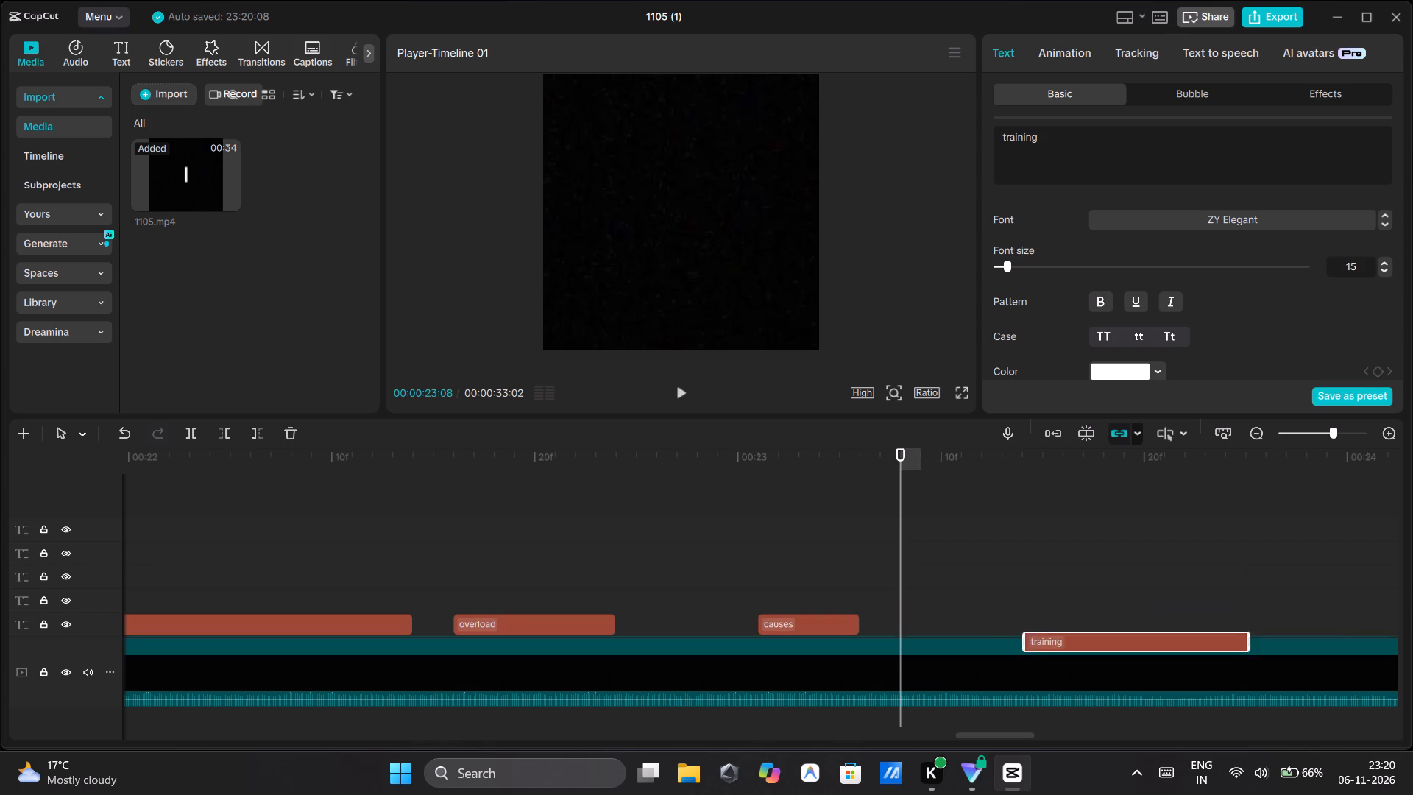
pyautogui.moveTo(1044, 647); pyautogui.dragTo(947, 623)
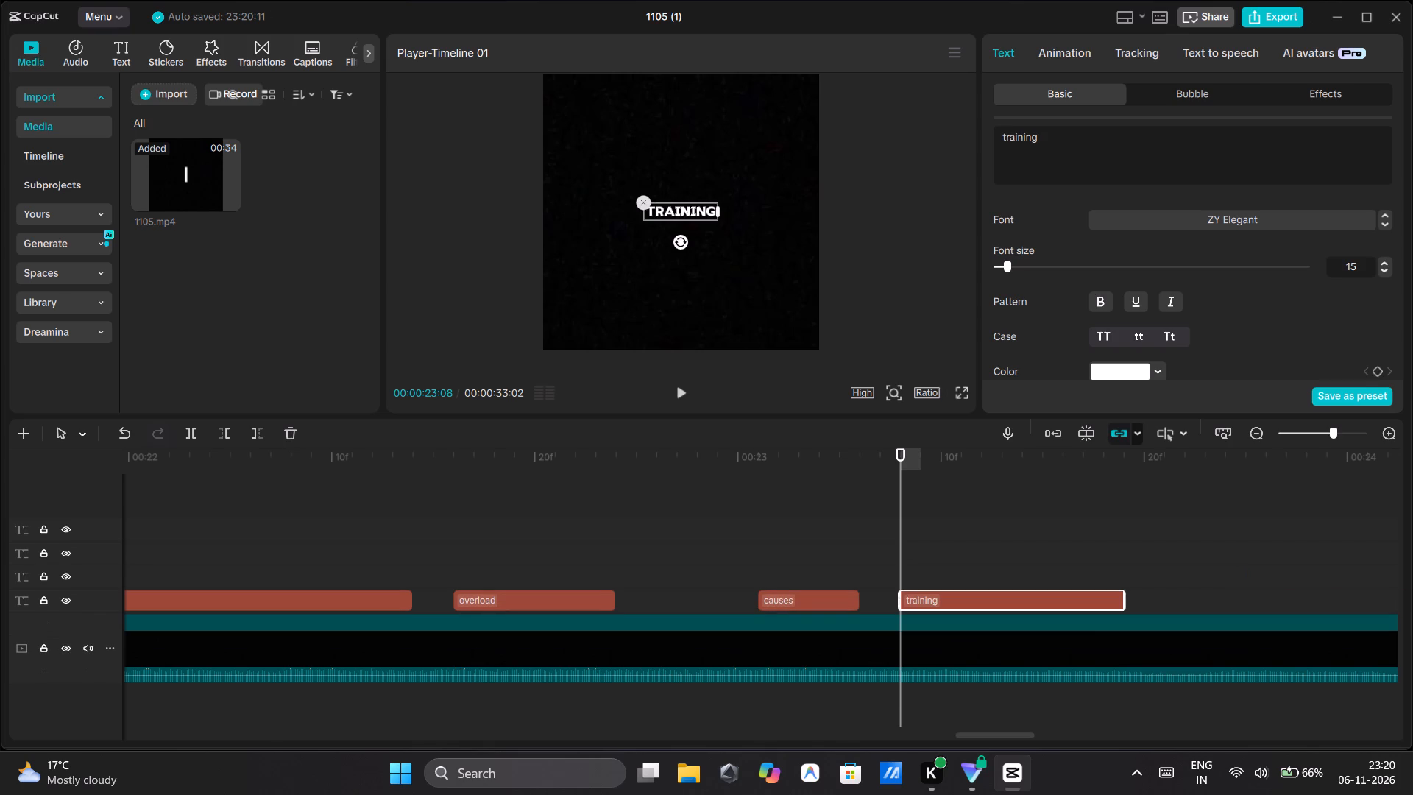
# Trim the end of "causes" back to about 00:00:23:04.
pyautogui.click(517, 545)
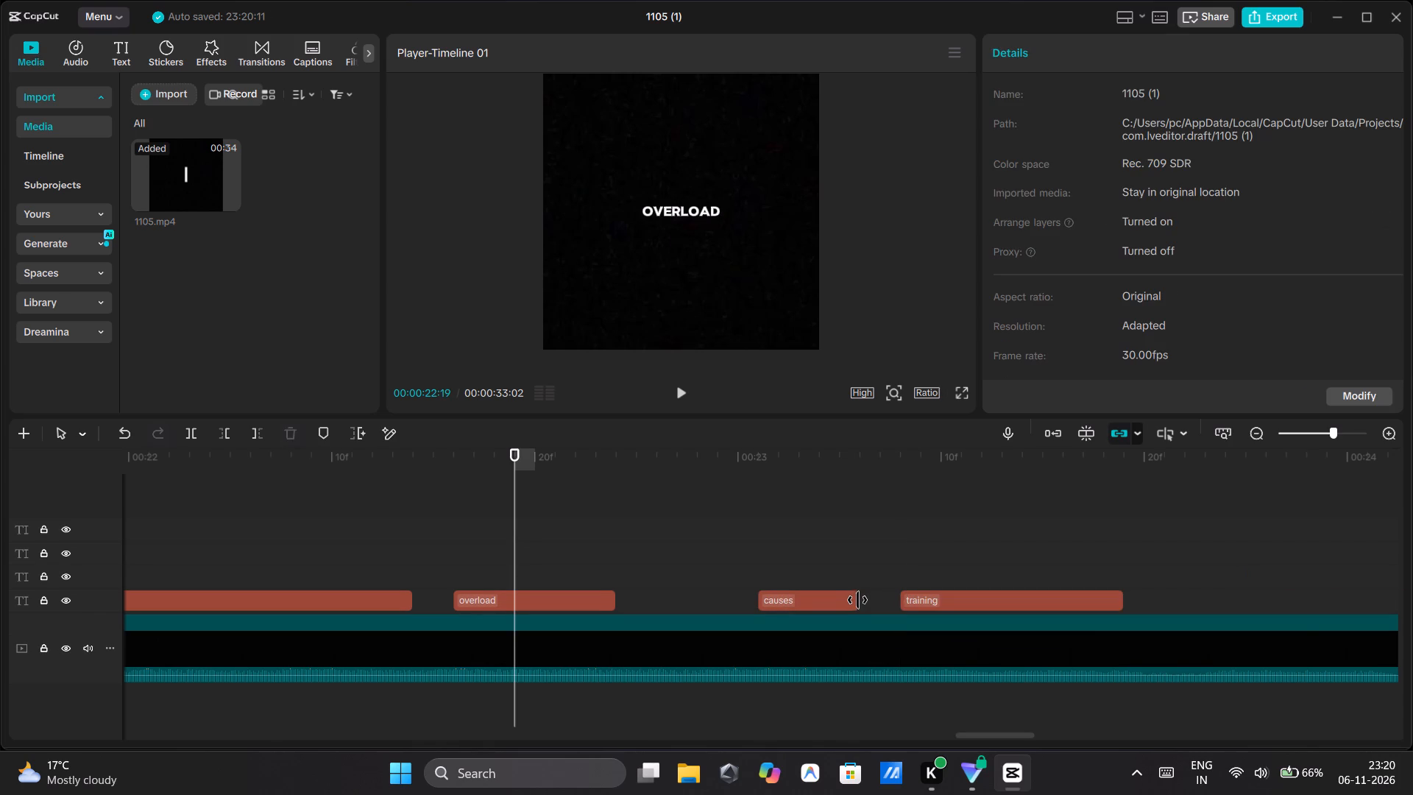
pyautogui.moveTo(857, 600); pyautogui.dragTo(811, 601)
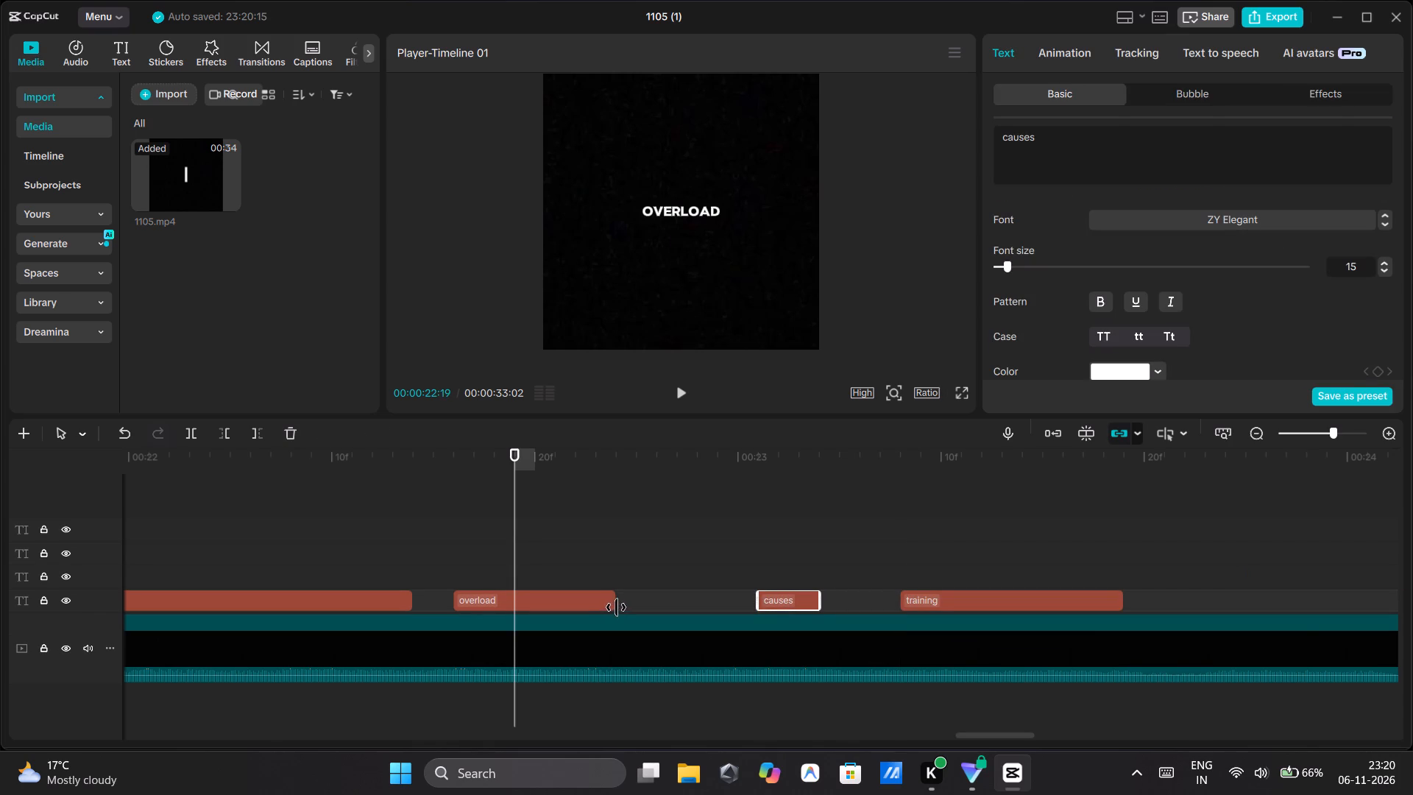
# Shift "overload" to start at about 00:00:22:17 and extend its end to about 00:00:22:29.
pyautogui.moveTo(617, 607); pyautogui.dragTo(623, 598)
pyautogui.moveTo(610, 596); pyautogui.dragTo(655, 603)
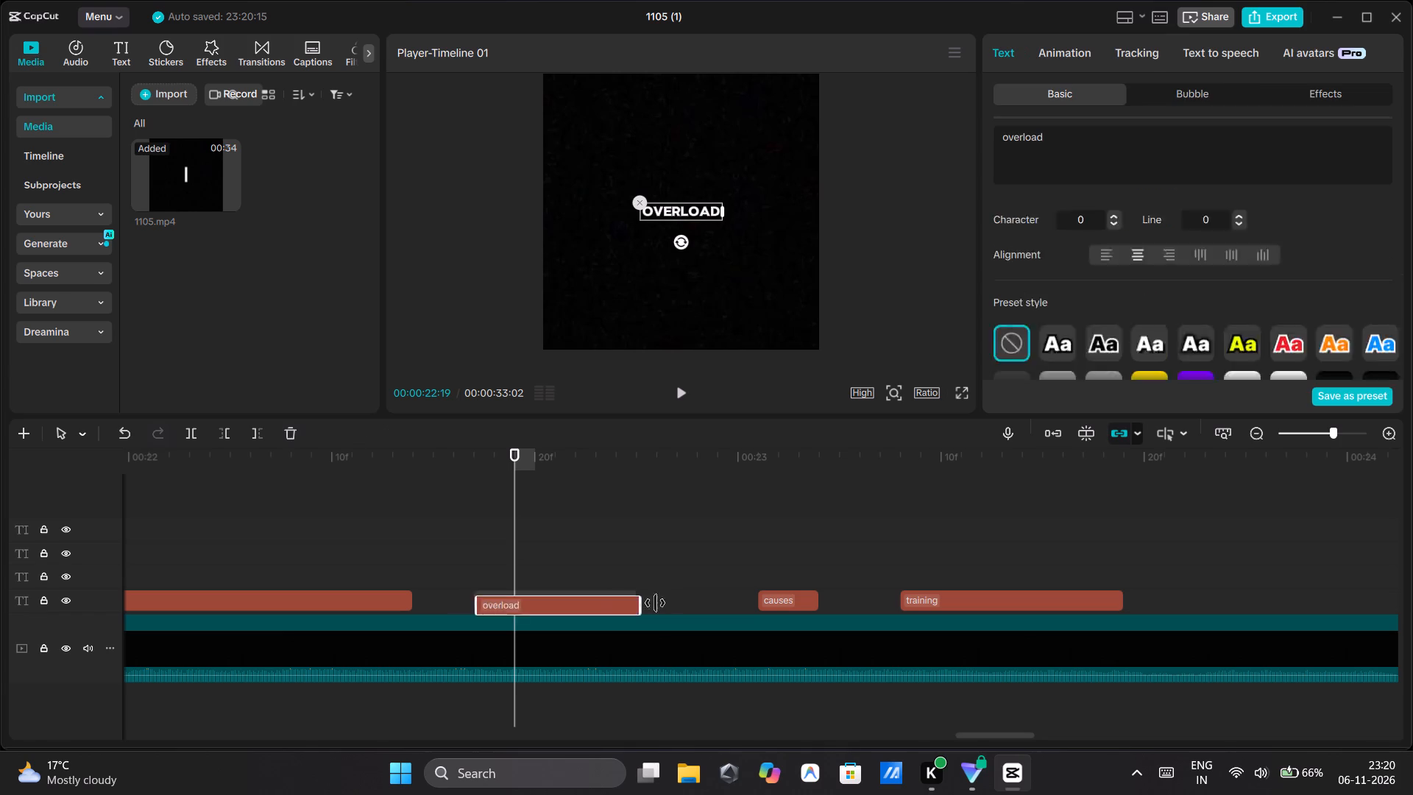
pyautogui.moveTo(655, 603); pyautogui.dragTo(628, 597)
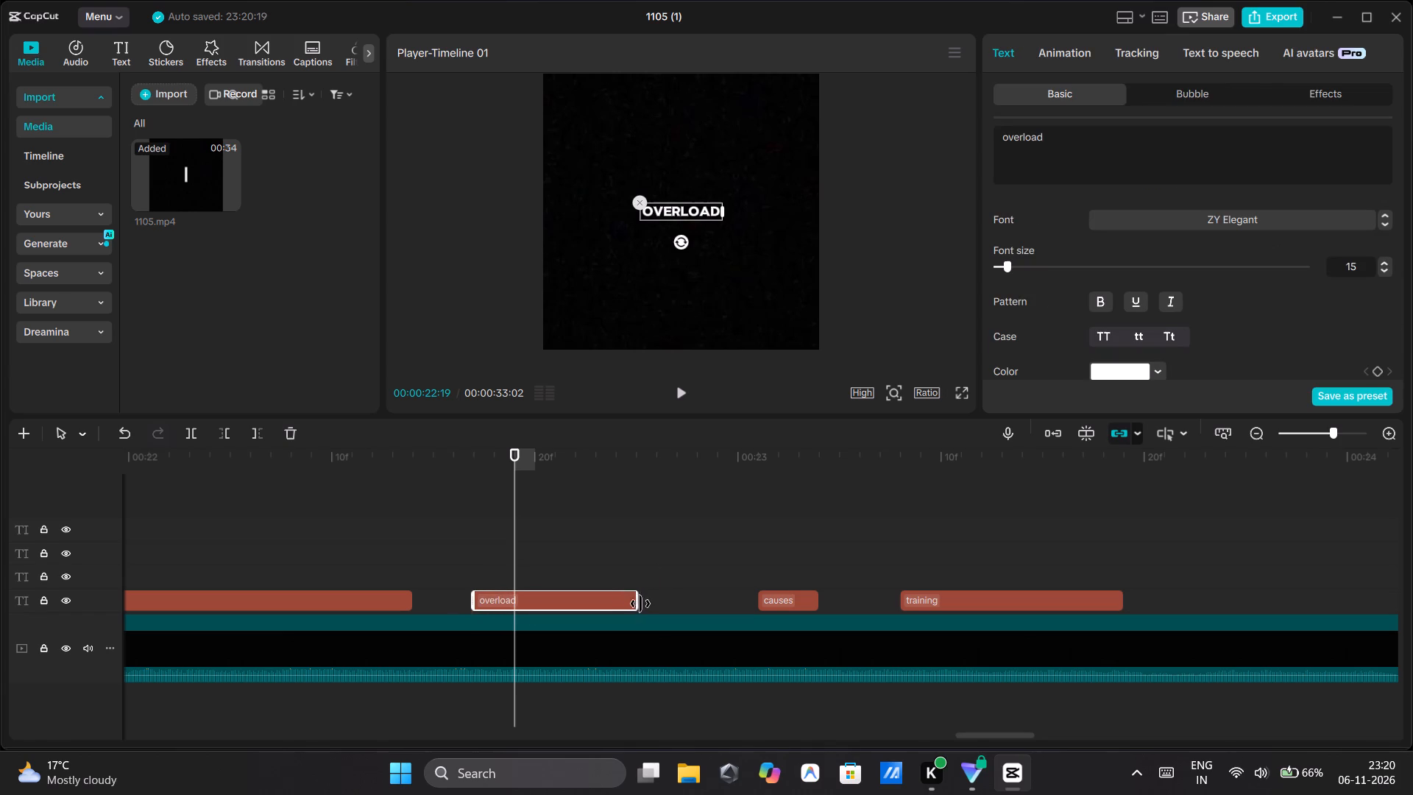
pyautogui.moveTo(641, 604); pyautogui.dragTo(706, 600)
pyautogui.click(706, 600)
pyautogui.moveTo(706, 600); pyautogui.dragTo(704, 598)
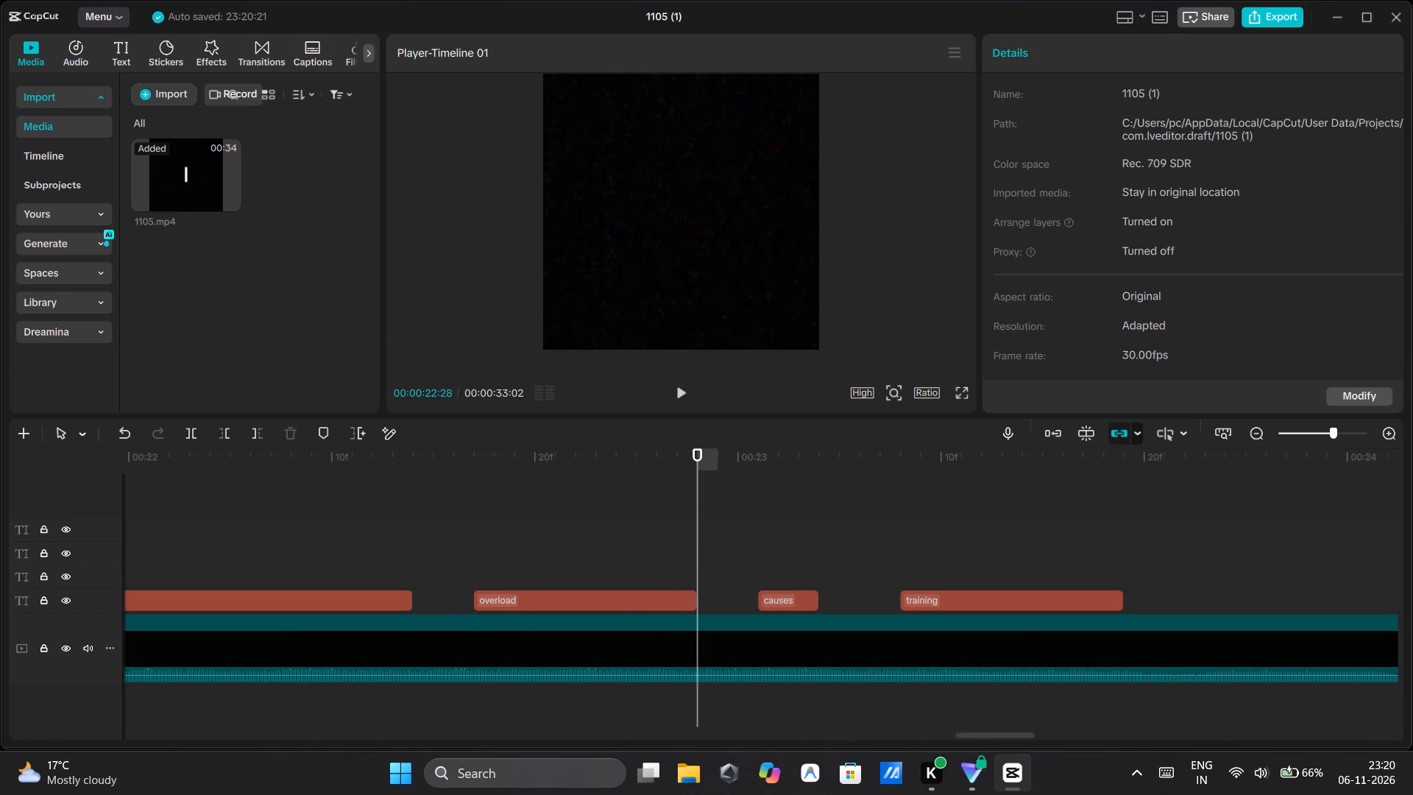
pyautogui.moveTo(704, 598); pyautogui.dragTo(695, 596)
pyautogui.moveTo(695, 596); pyautogui.dragTo(713, 599)
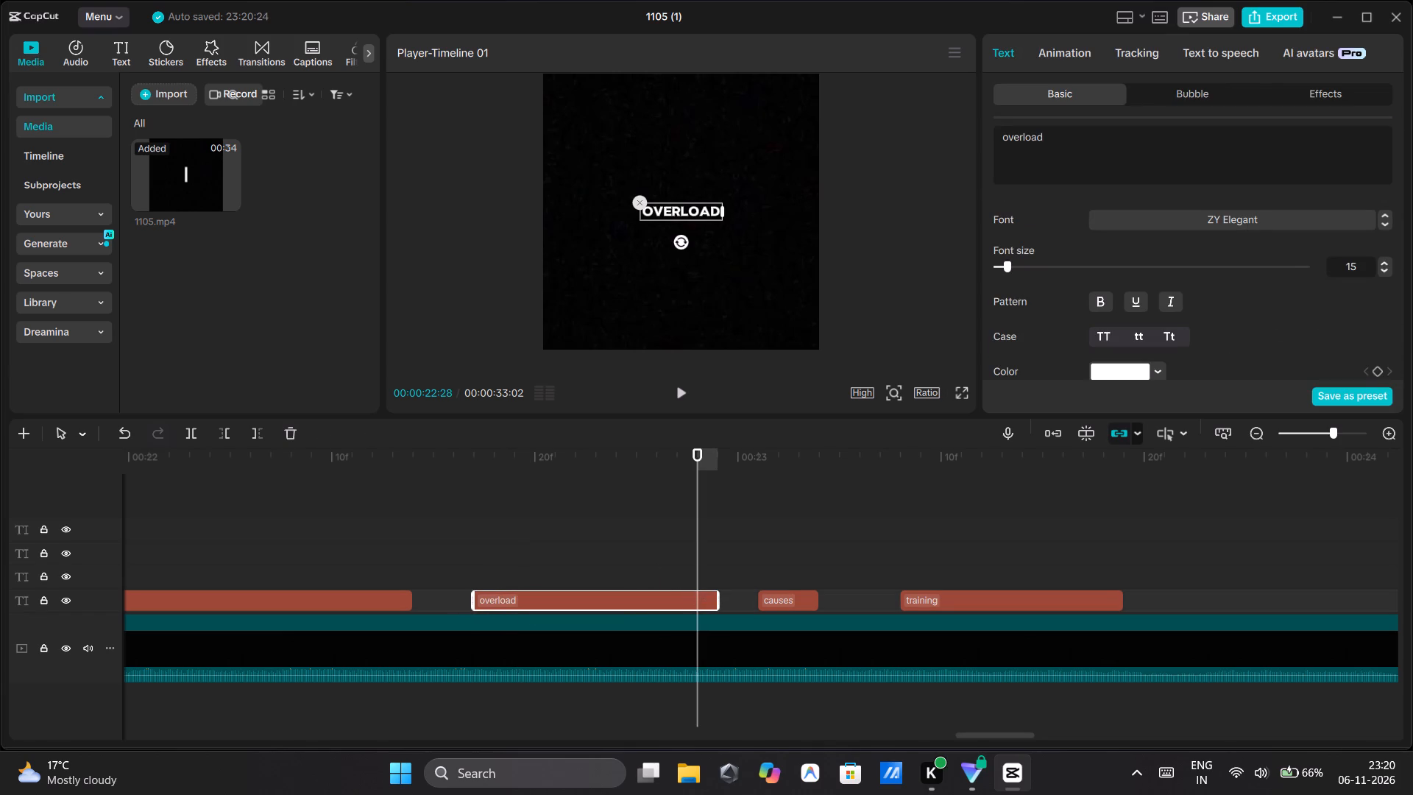
# Play from 00:00:22:05 past "overload", "causes" and "training" to check their sync with the audio.
pyautogui.click(233, 548)
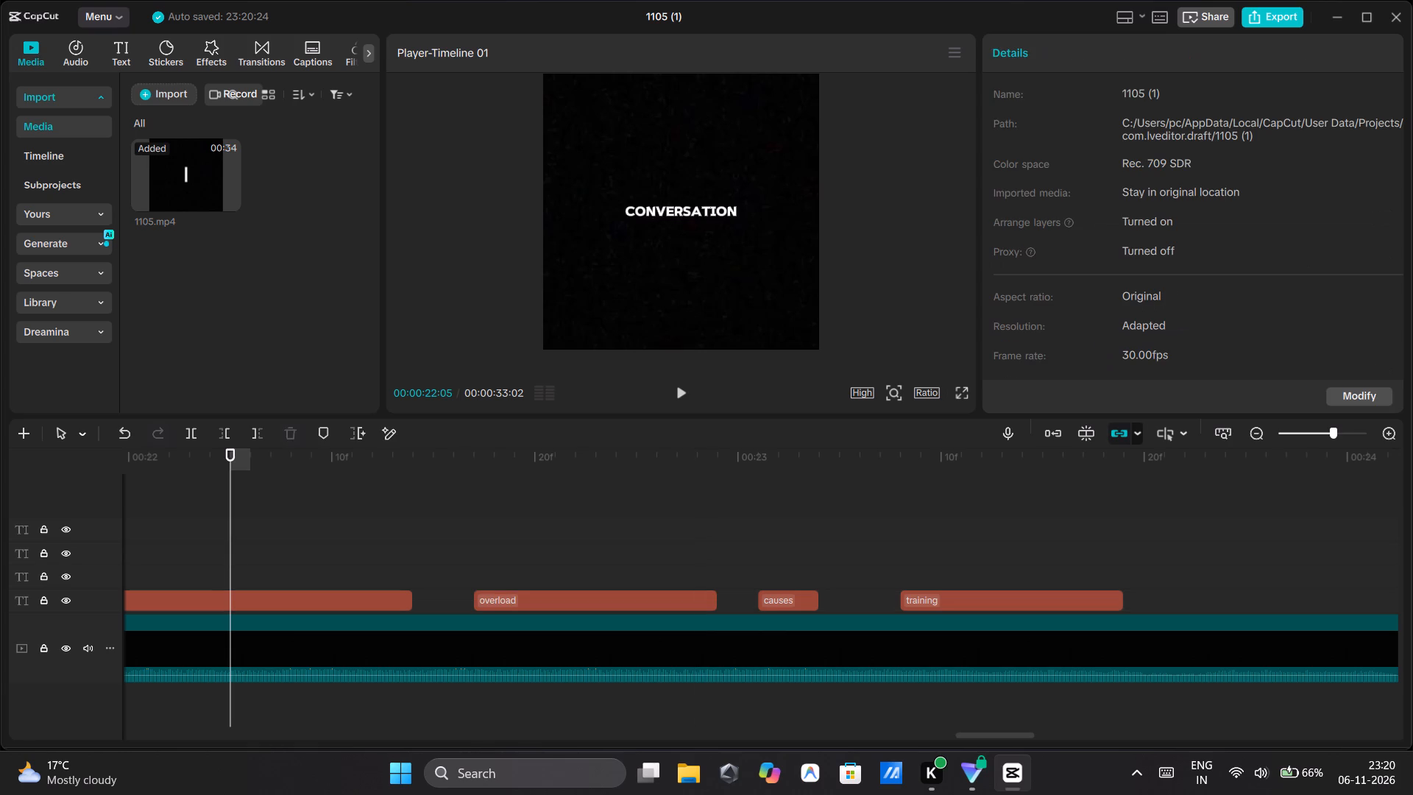
pyautogui.click(677, 393)
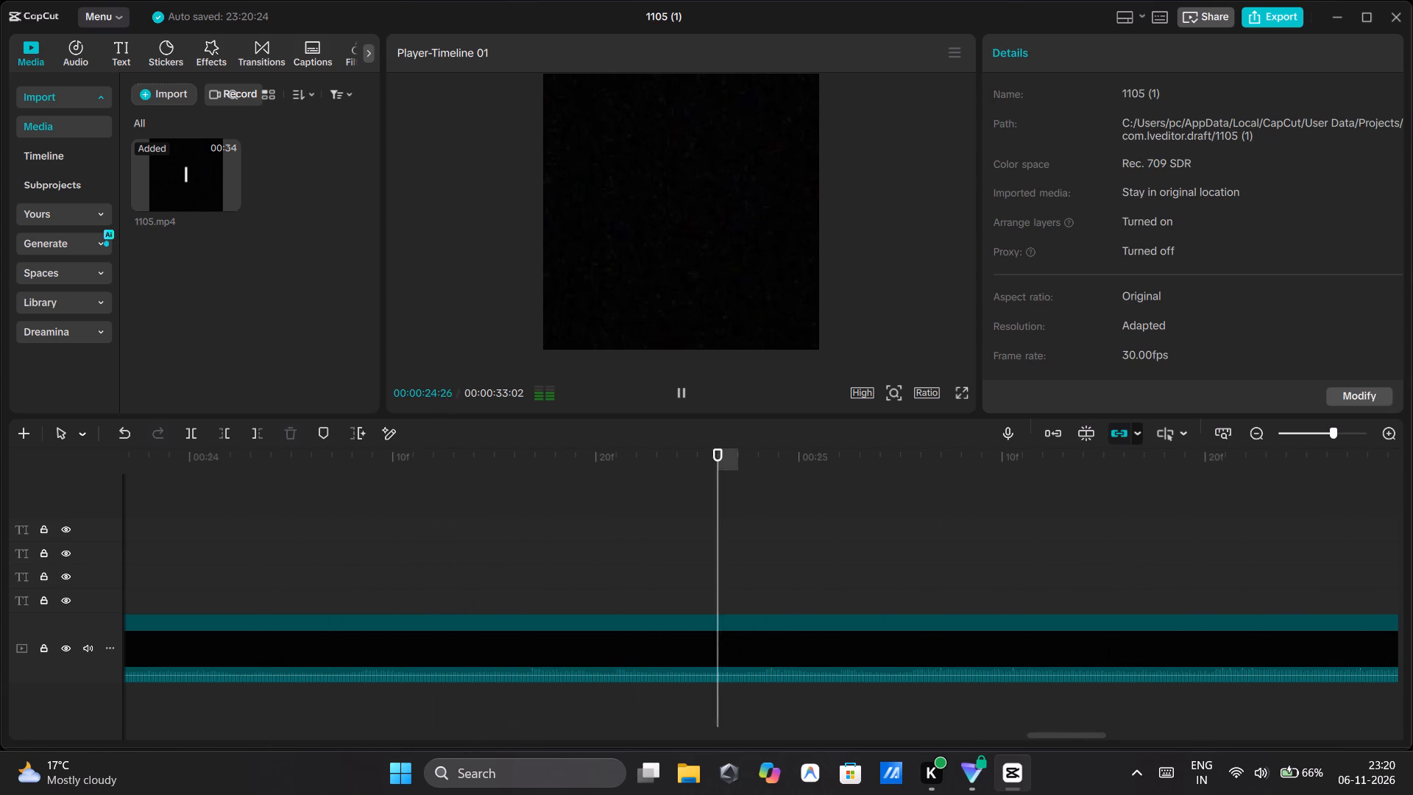
pyautogui.click(677, 393)
# Split the 1105.mp4 clip at the end of "training", 00:00:23:19, and delete the remaining part after it.
pyautogui.hscroll(1, 527, 519)
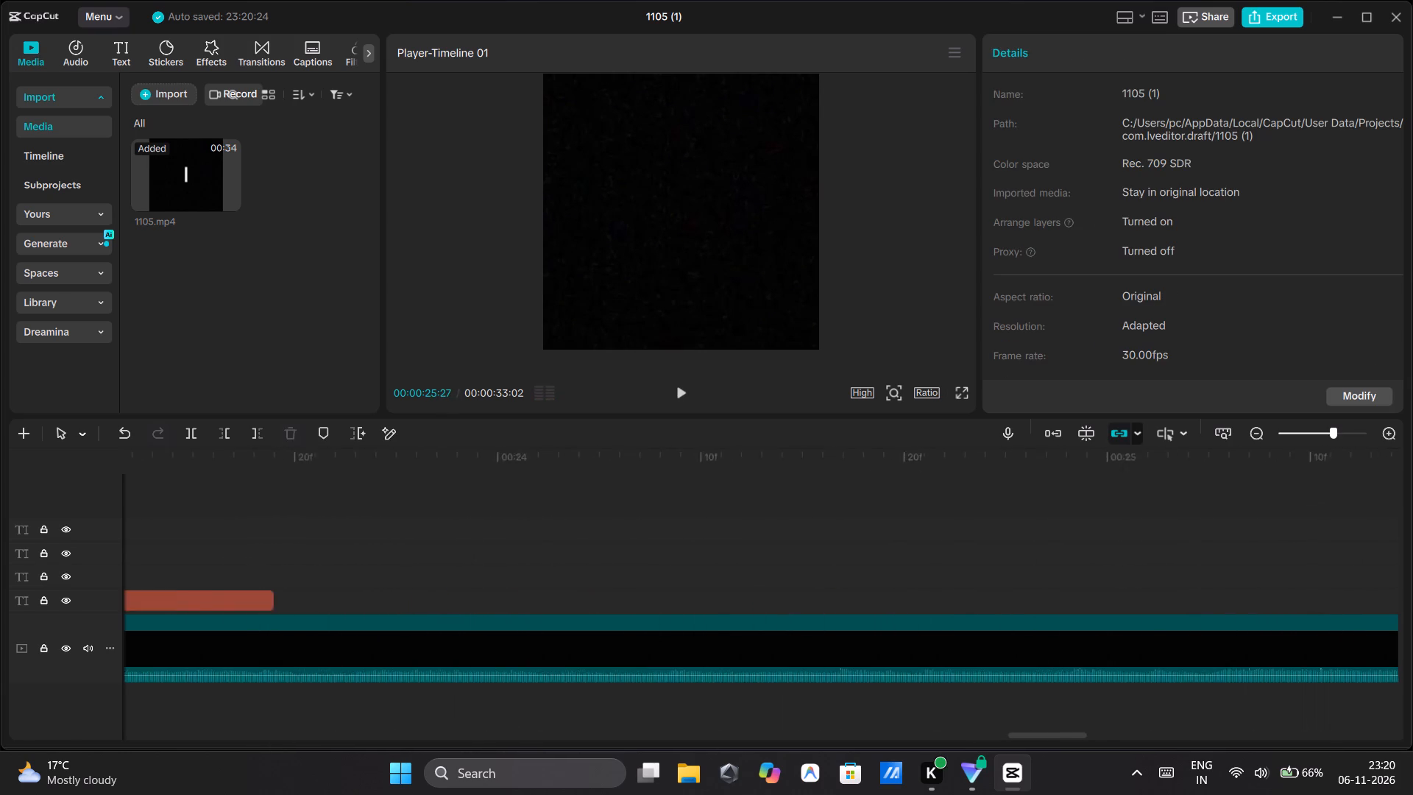
pyautogui.hscroll(1, 527, 519)
pyautogui.click(946, 501)
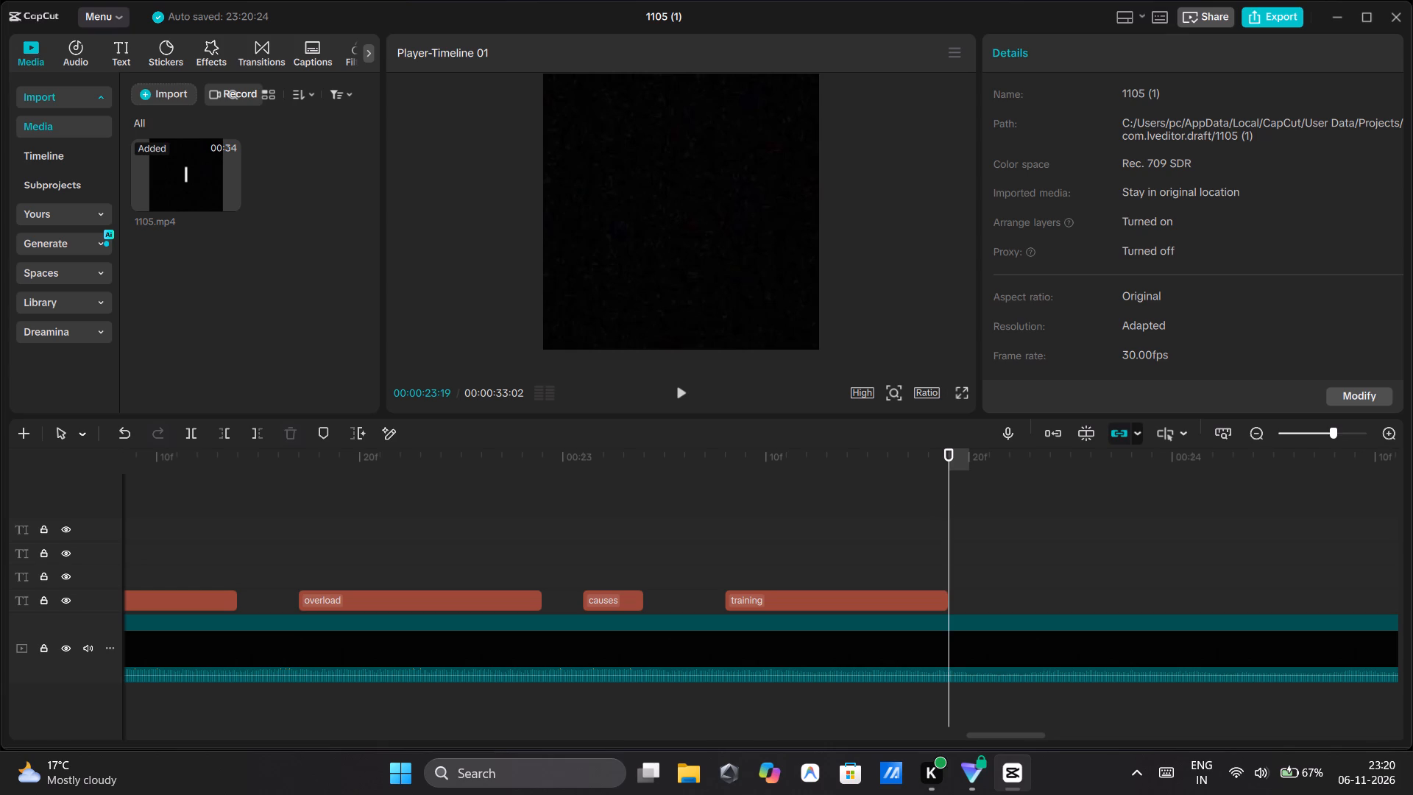
pyautogui.click(963, 636)
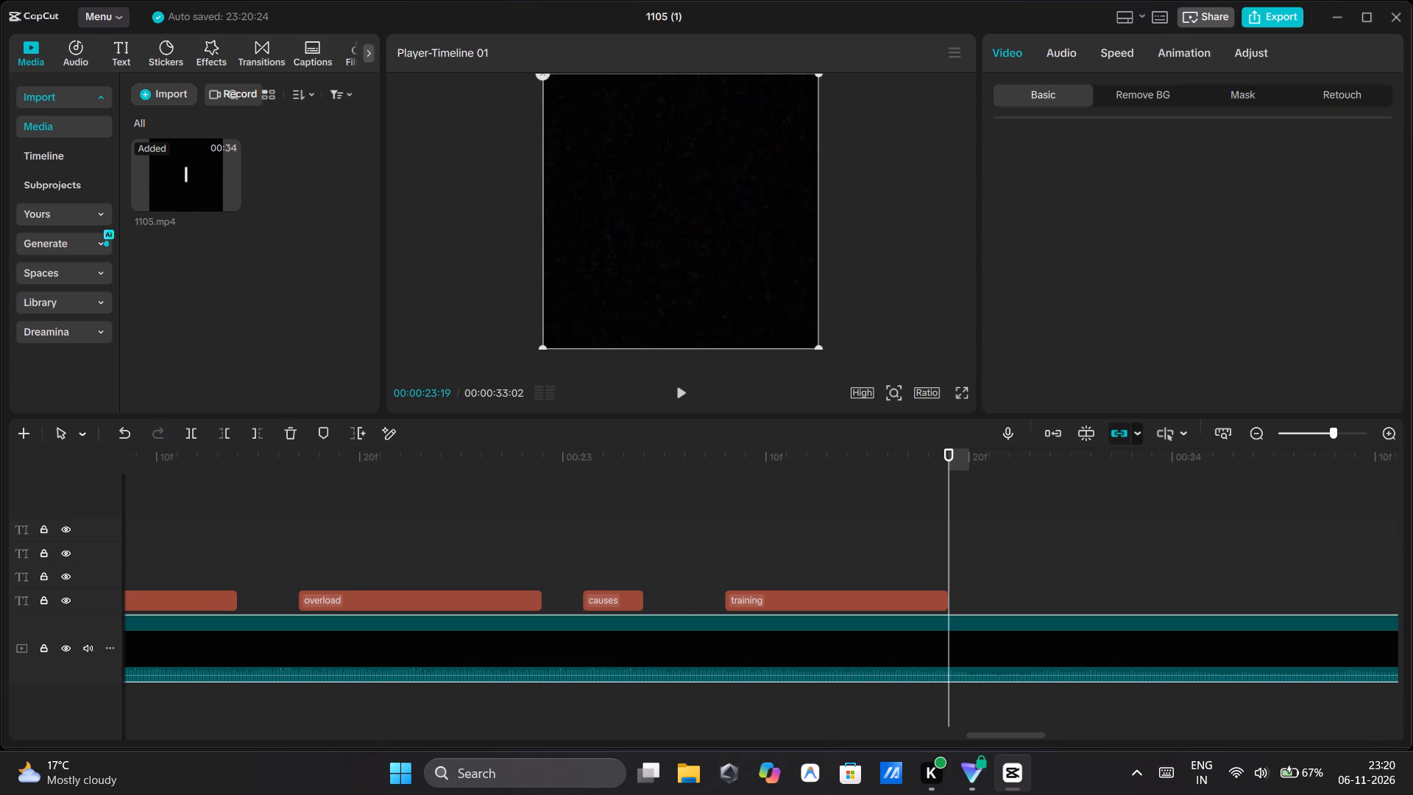
pyautogui.hotkey('ctrl', 'b')
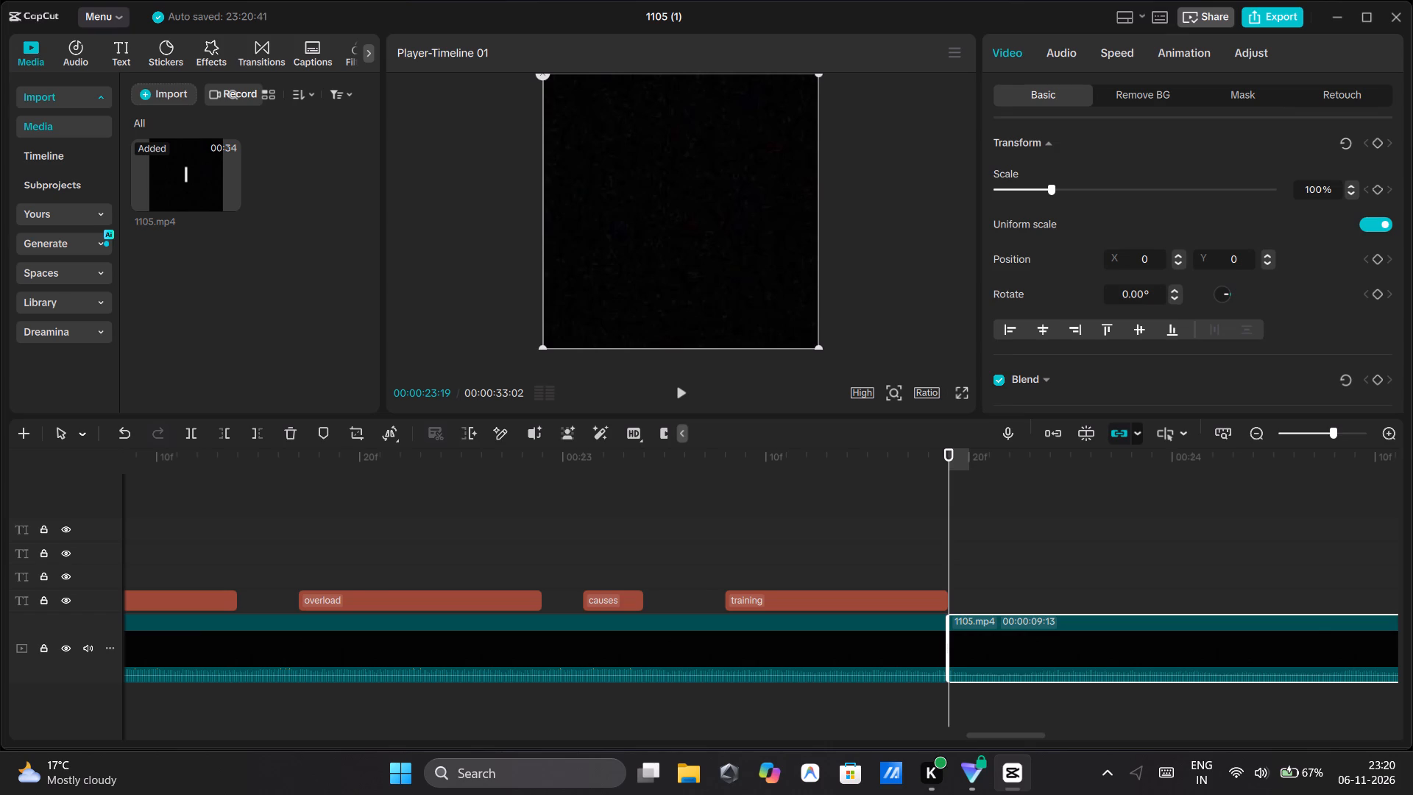
pyautogui.press('BackSpace')
# Play the whole video from 00:00:00:00 through the end of "training" to check all captions against the audio.
pyautogui.hscroll(8, 558, 544)
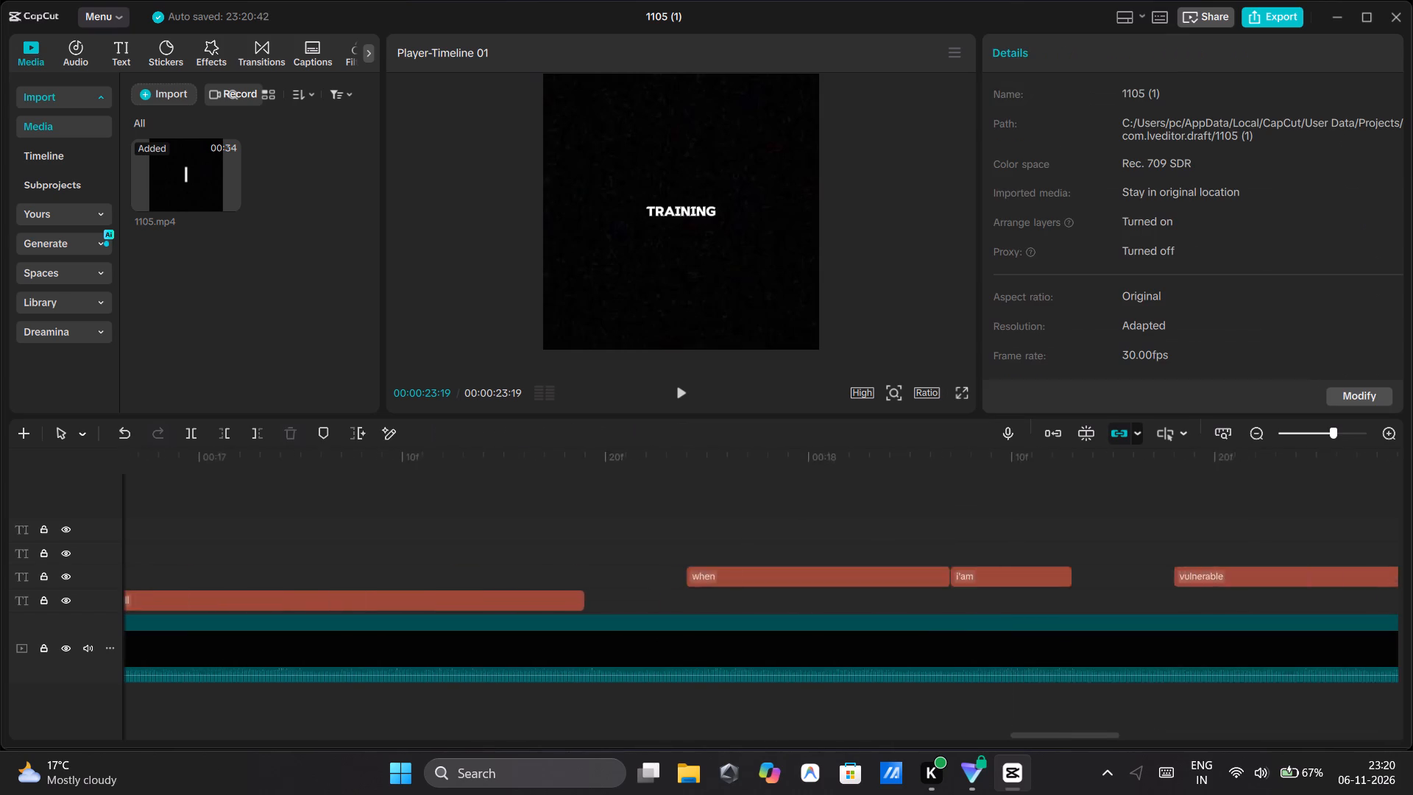
pyautogui.hscroll(12, 558, 544)
pyautogui.click(225, 506)
pyautogui.moveTo(225, 506); pyautogui.dragTo(88, 515)
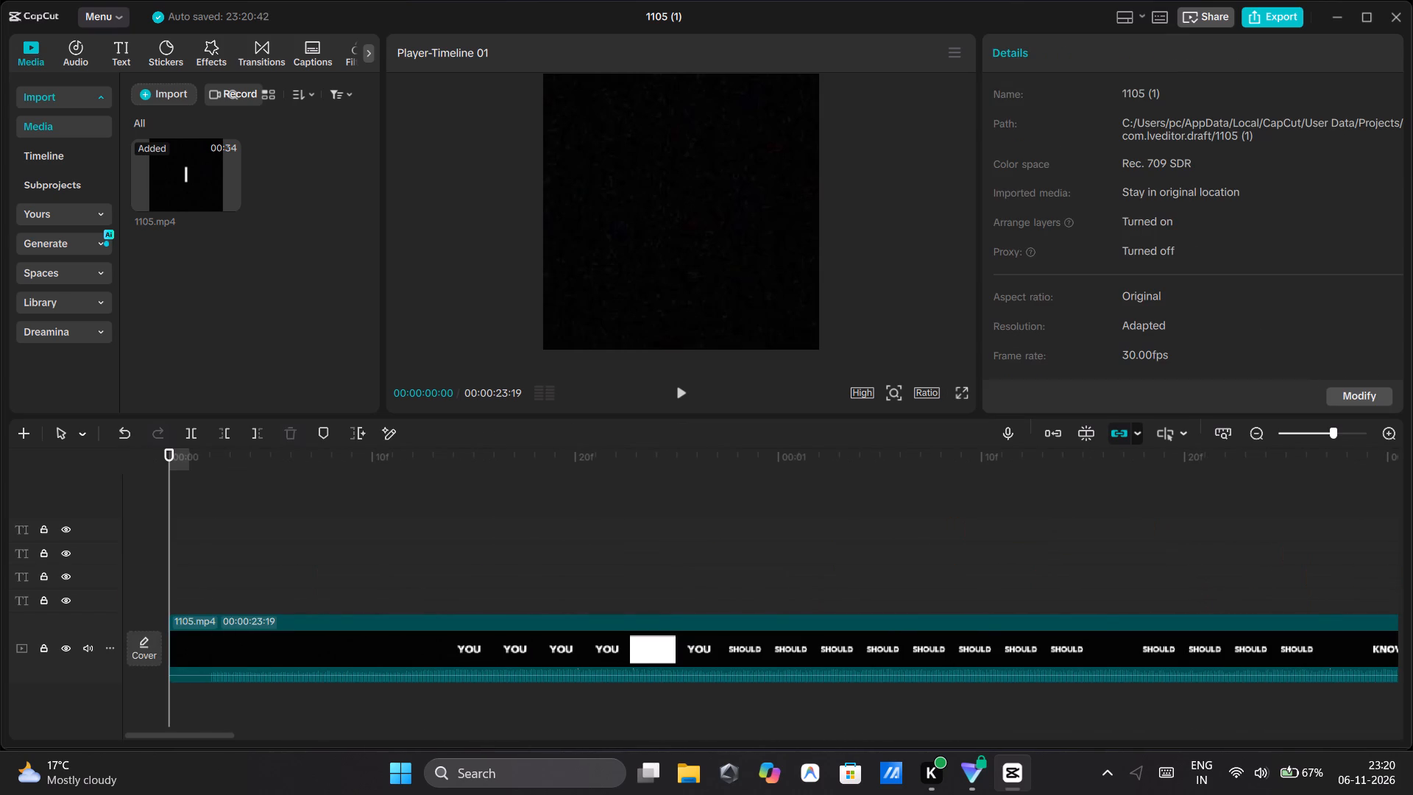
pyautogui.click(676, 391)
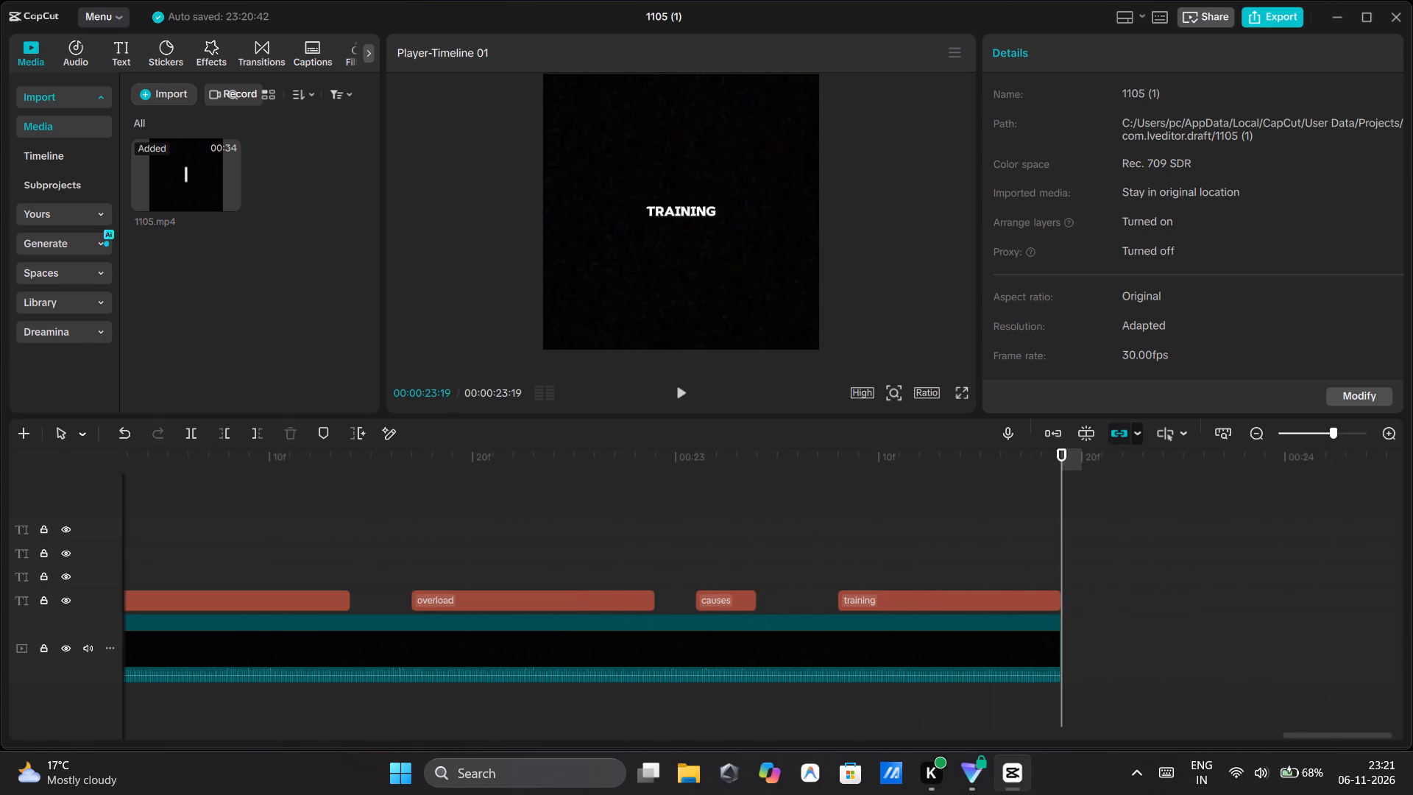
# Look back over the timeline from "training" to the beginning of the 1105.mp4 clip.
pyautogui.hscroll(3, 612, 450)
pyautogui.scroll(1, 612, 450)
pyautogui.hscroll(3, 662, 484)
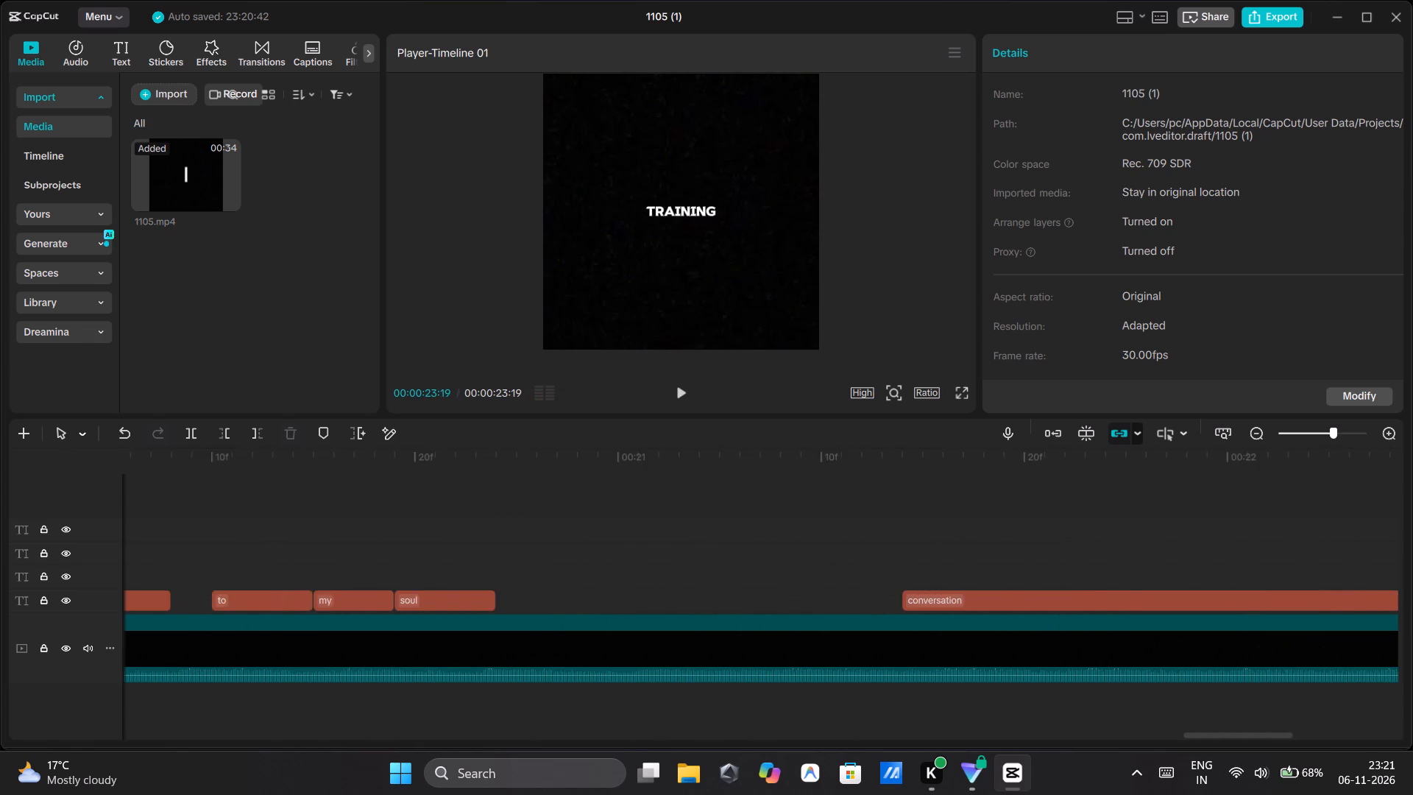
pyautogui.hscroll(14, 662, 484)
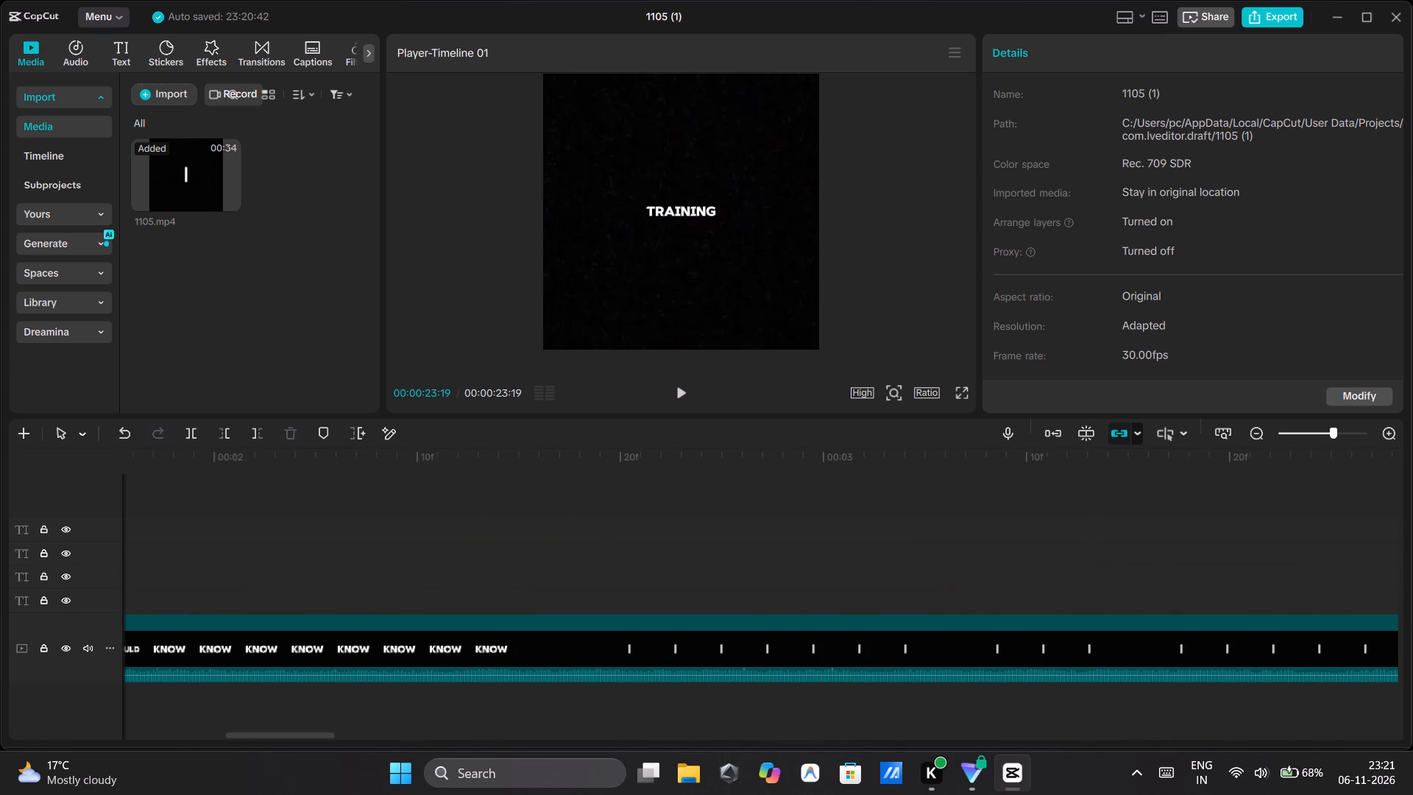
pyautogui.click(454, 644)
pyautogui.hscroll(1, 468, 479)
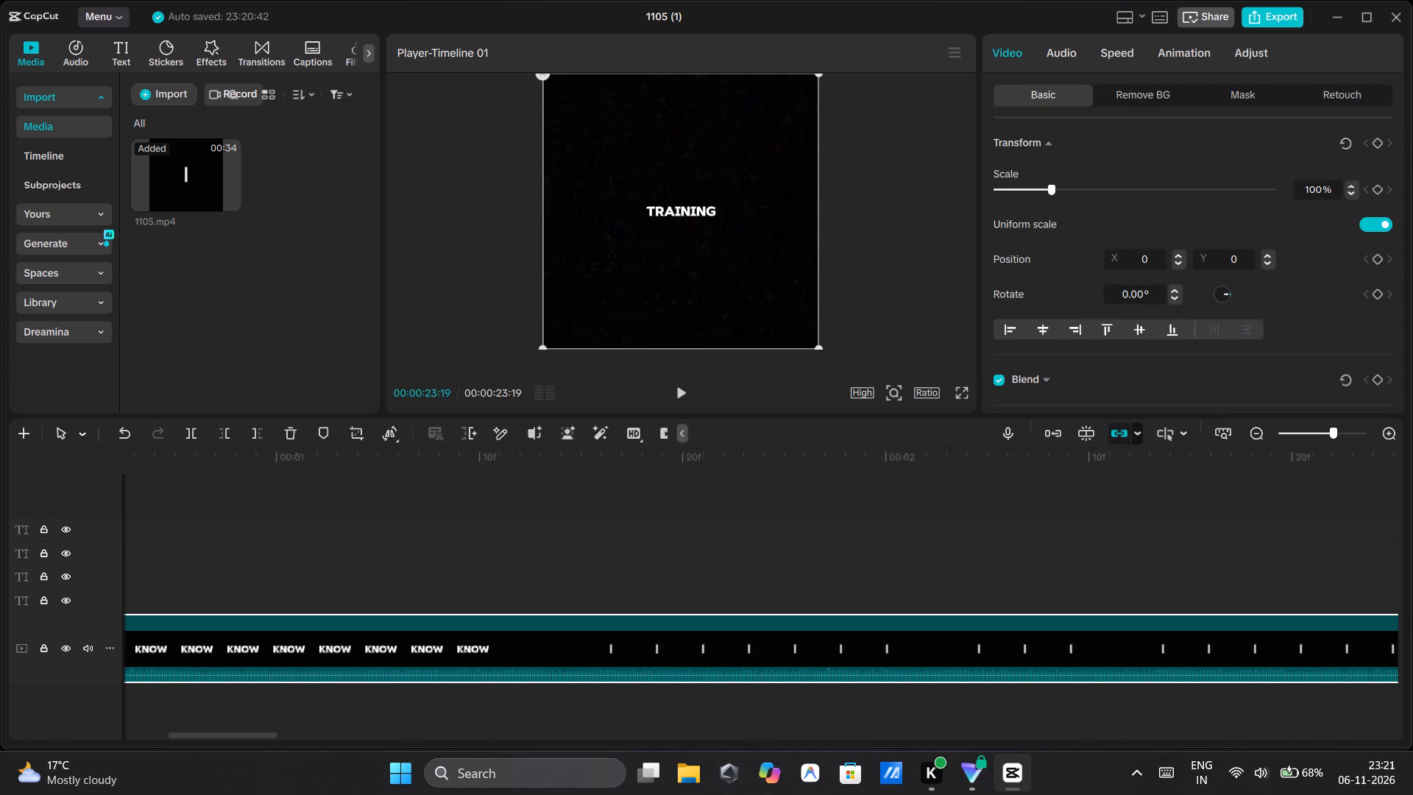
pyautogui.hscroll(3, 468, 479)
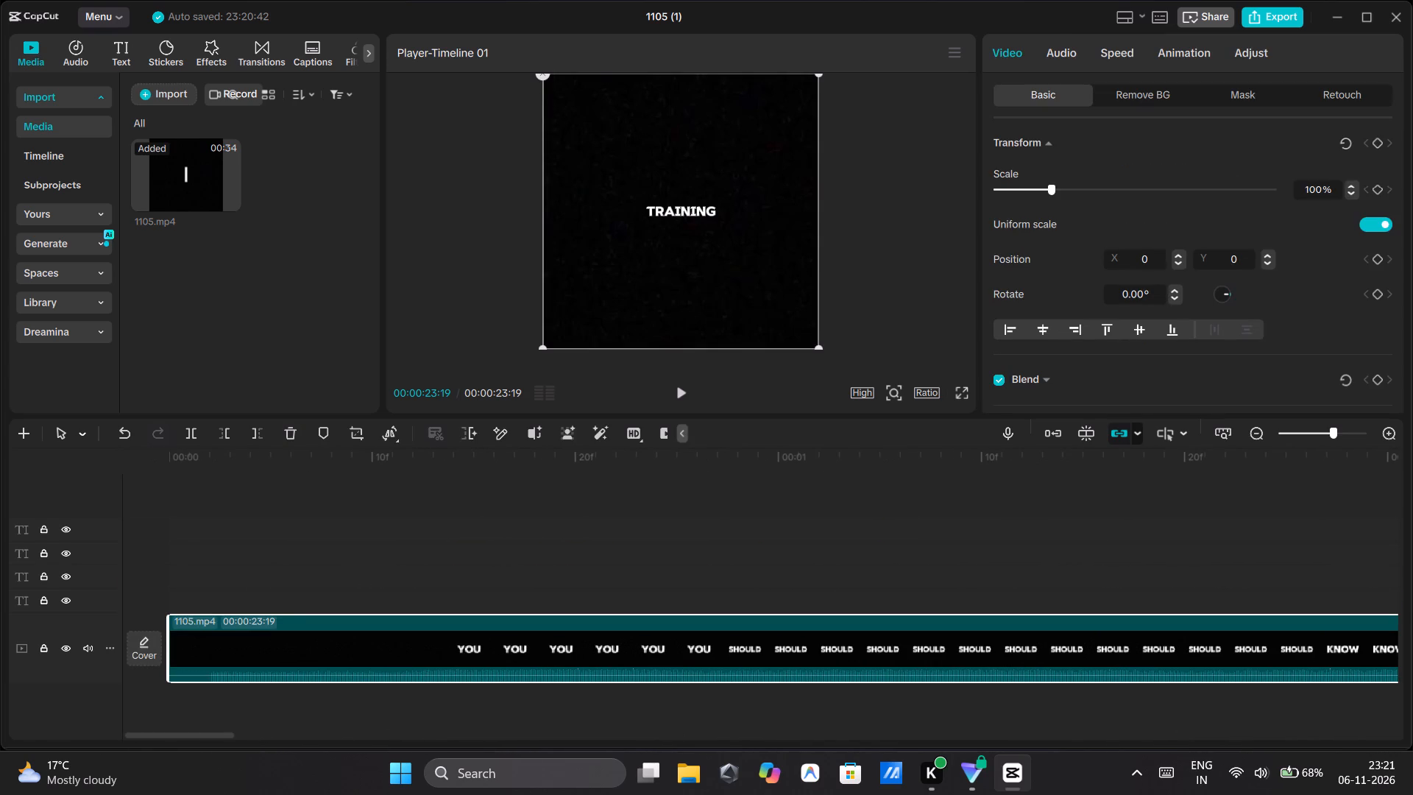
# Leave the project 1105 (1) and go back to the home page.
pyautogui.click(110, 22)
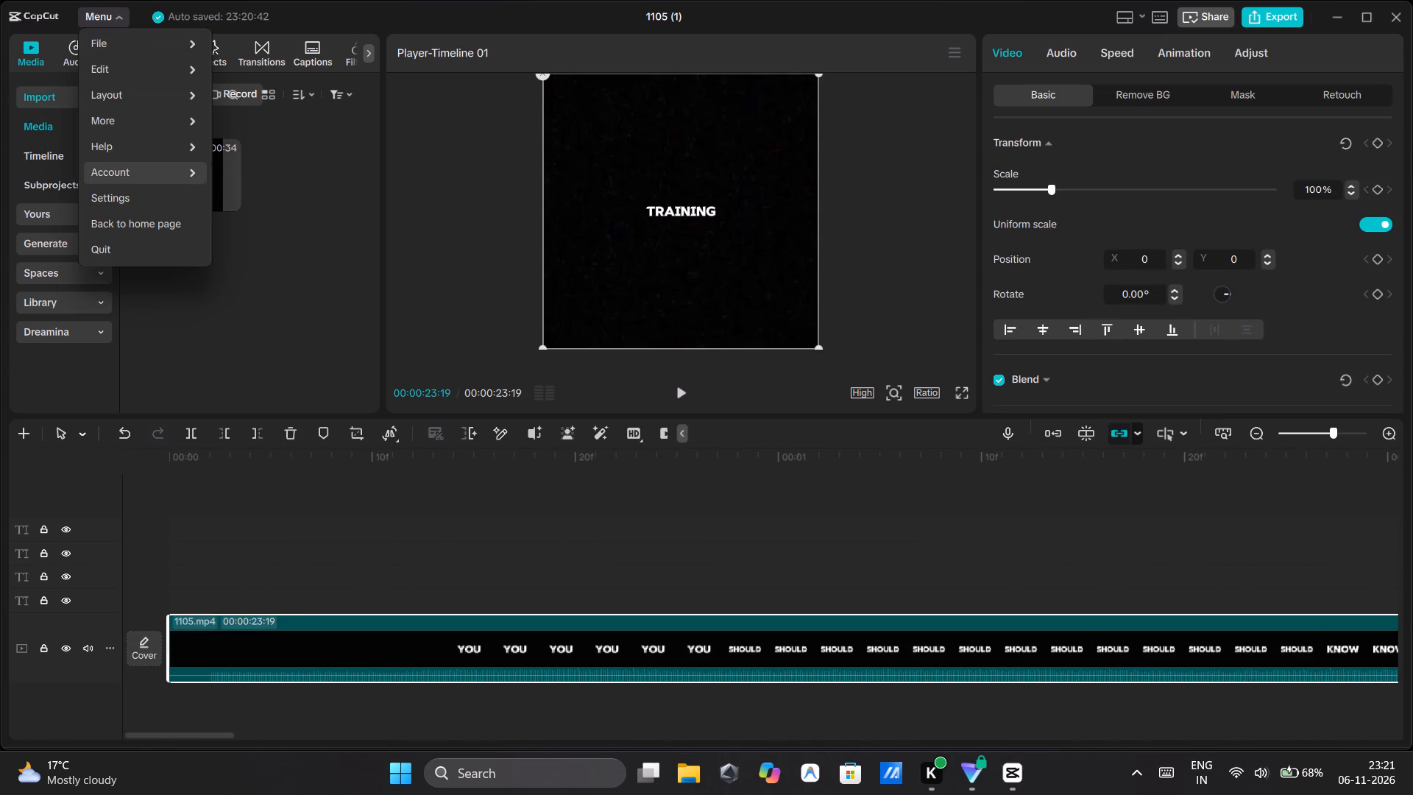
pyautogui.click(1278, 21)
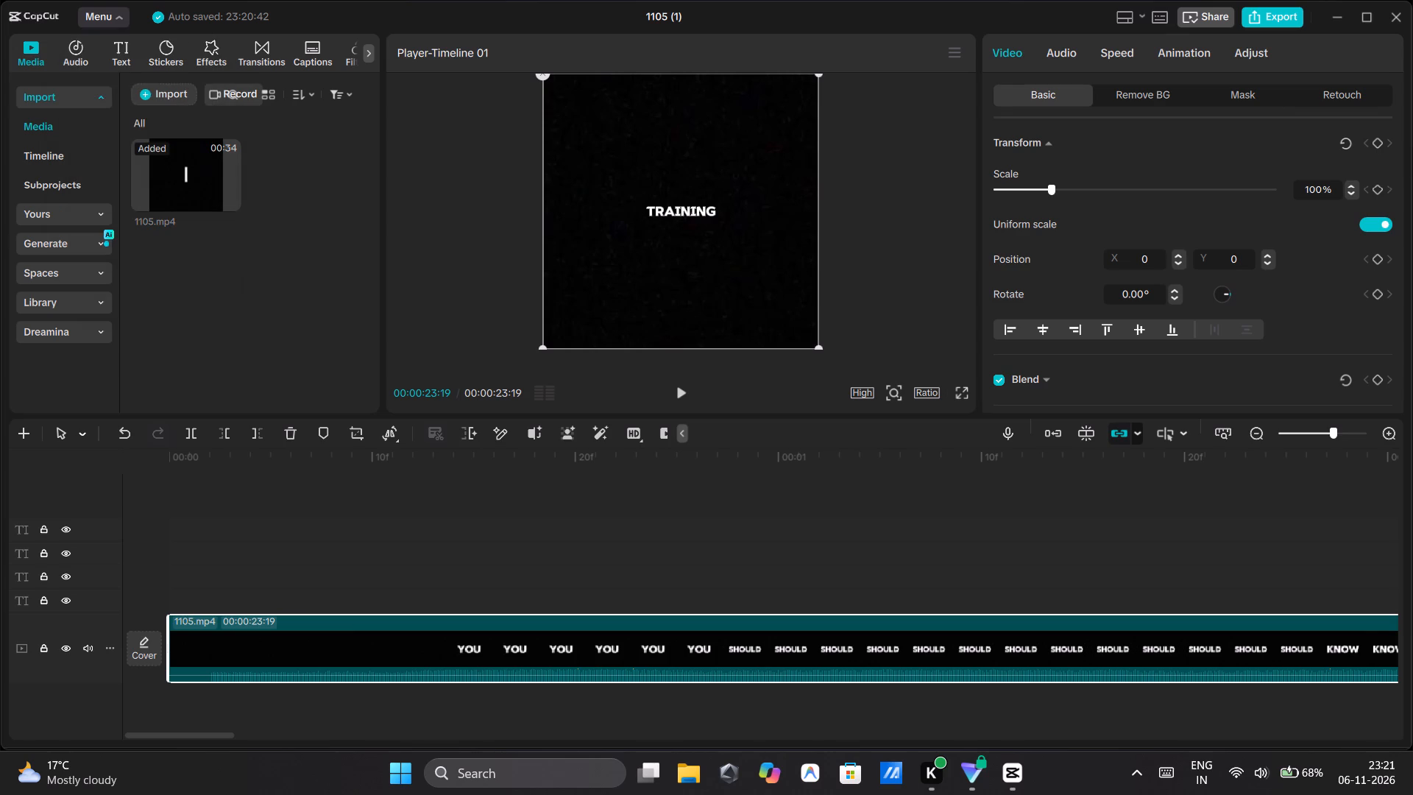
pyautogui.click(109, 18)
pyautogui.click(156, 218)
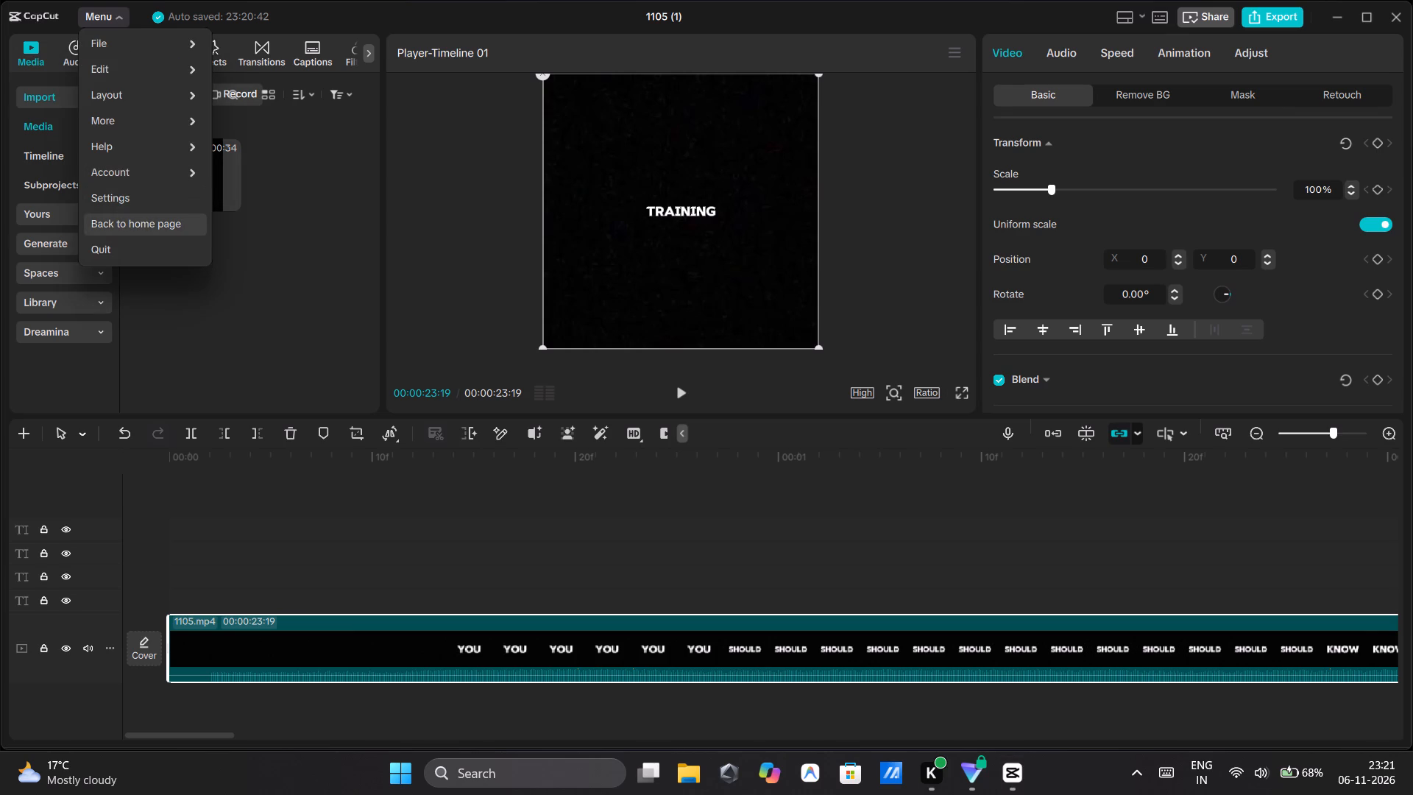
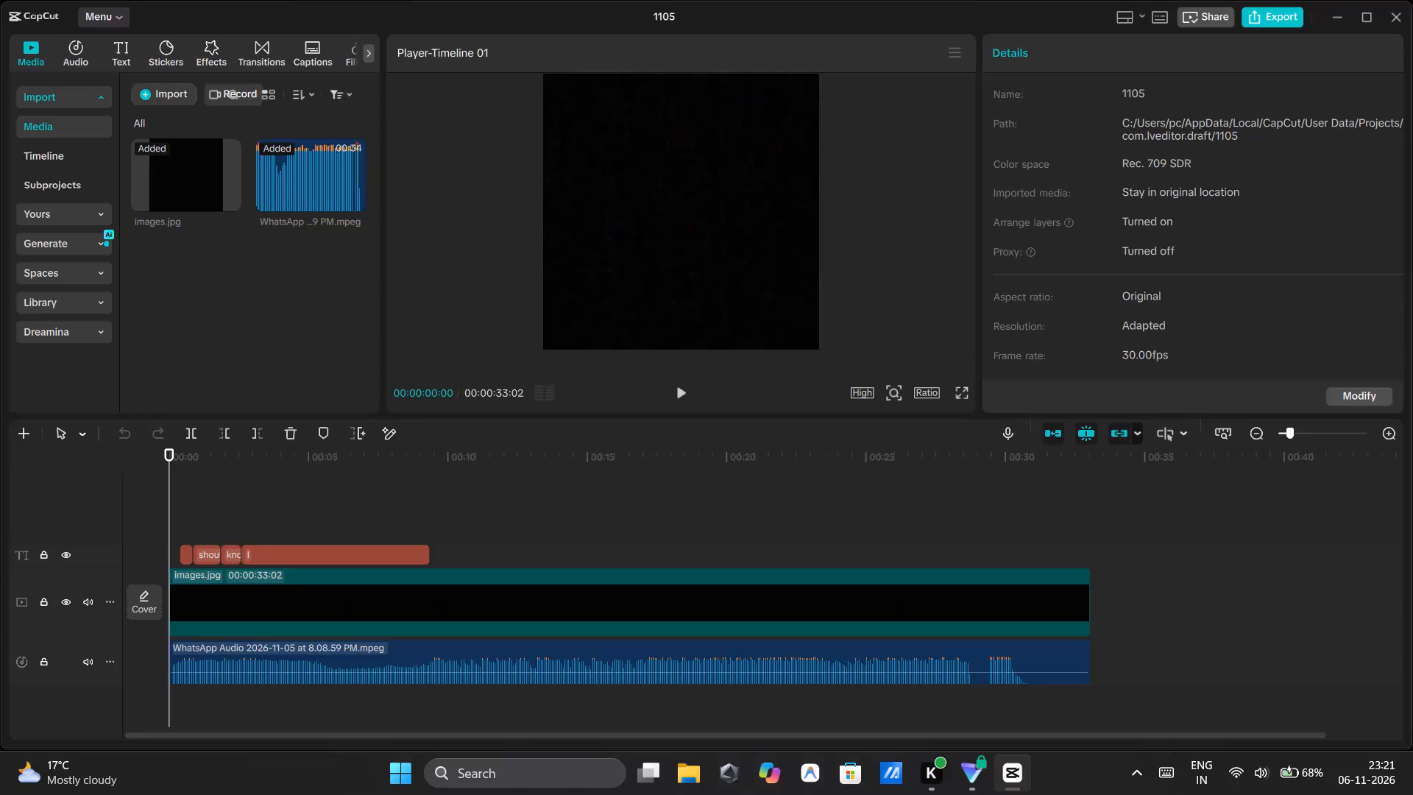
# Move the last keyframe of the "I" text clip from 00:00:06:21 to about 00:00:09:00, near the clip's end.
pyautogui.keyDown('ctrl'); pyautogui.scroll(5, 545, 483); pyautogui.keyUp('ctrl')
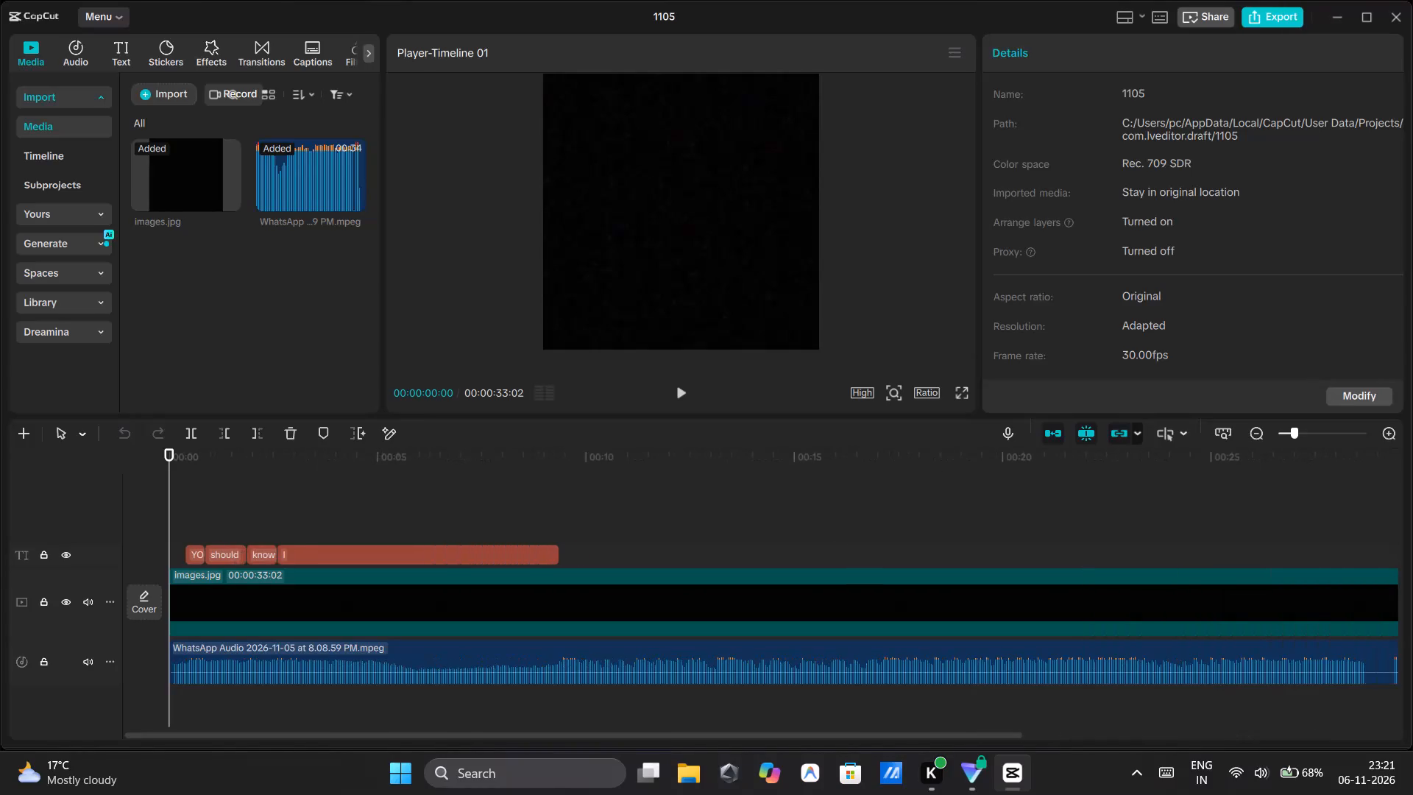
pyautogui.keyDown('ctrl'); pyautogui.scroll(7, 545, 483); pyautogui.keyUp('ctrl')
pyautogui.click(545, 483)
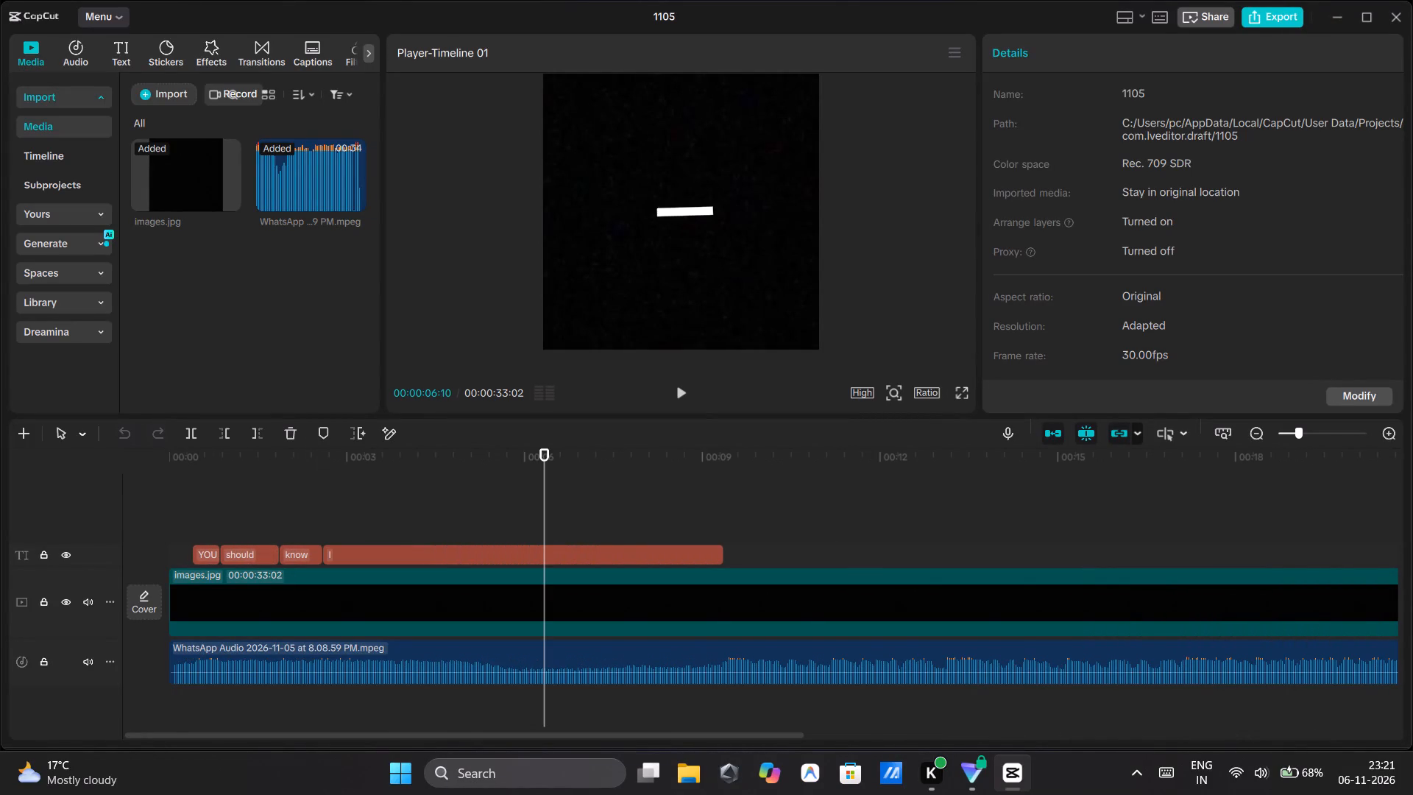
pyautogui.click(482, 552)
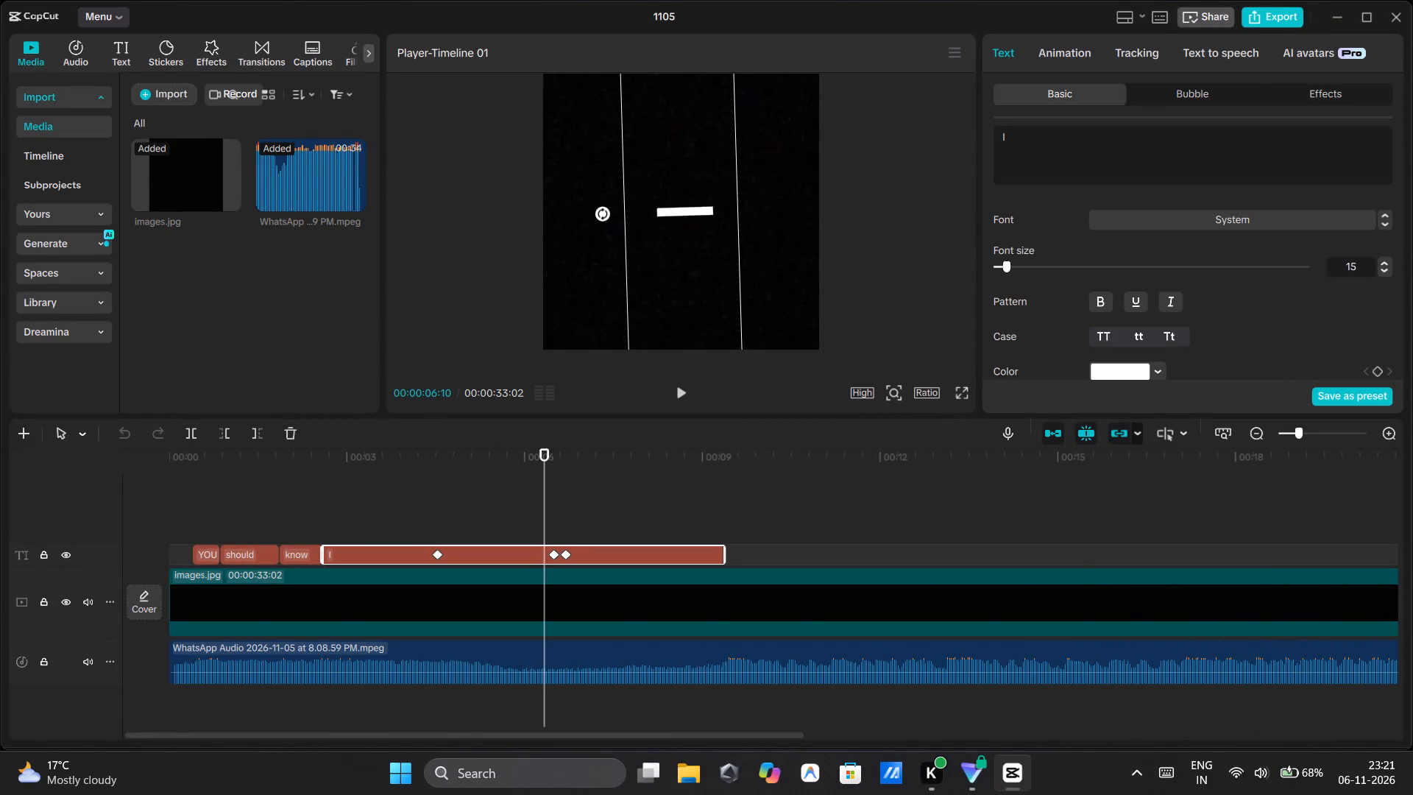
pyautogui.click(552, 556)
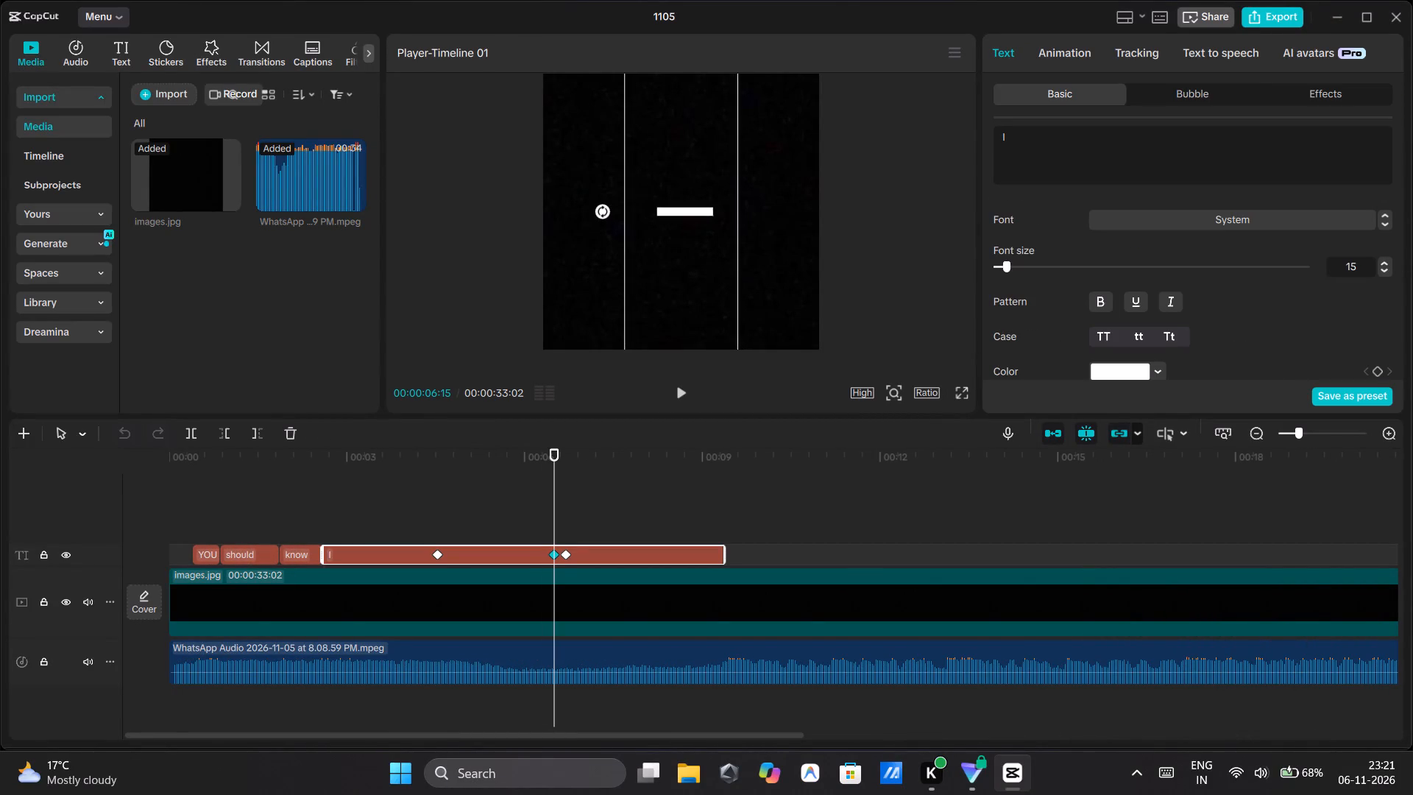
pyautogui.click(564, 556)
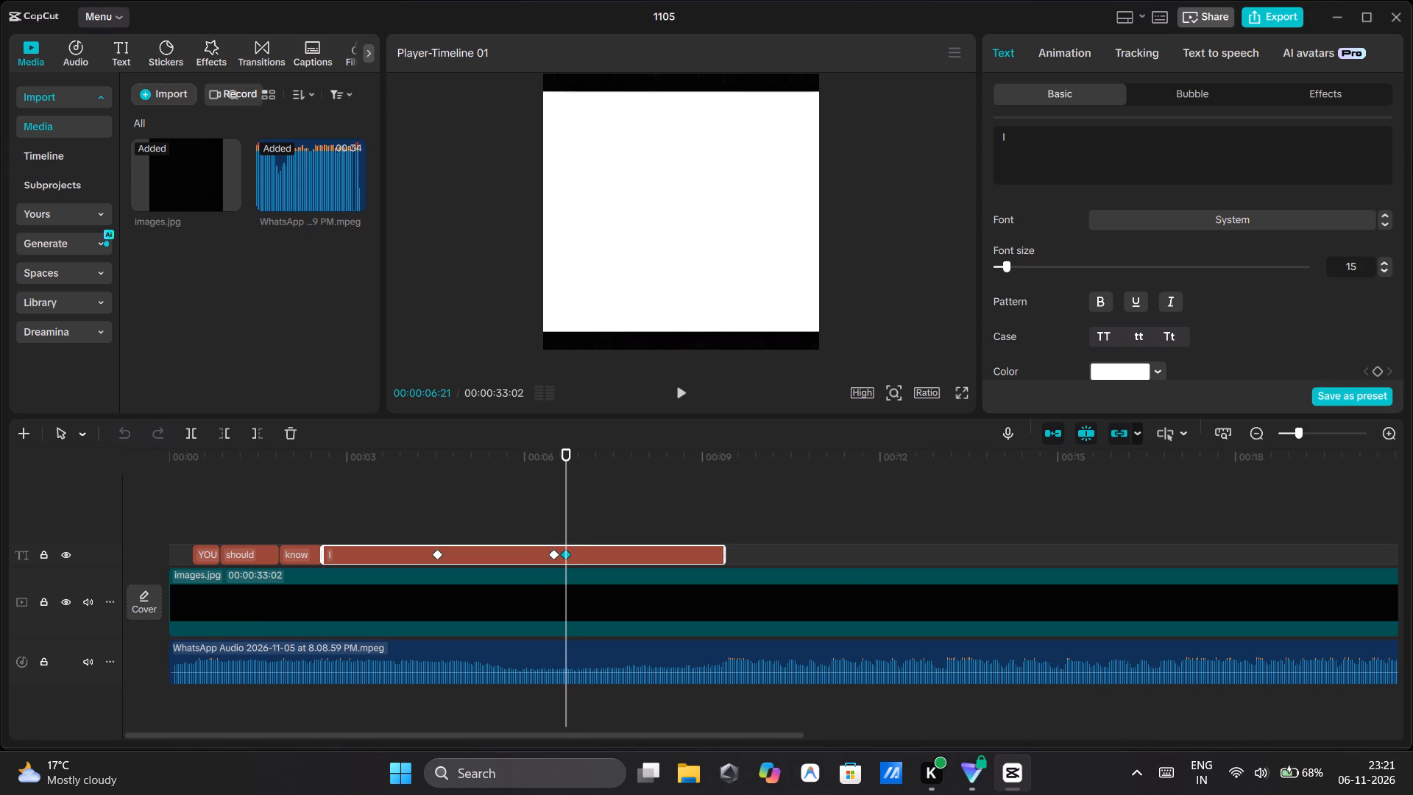
pyautogui.moveTo(564, 556); pyautogui.dragTo(684, 566)
pyautogui.click(684, 525)
pyautogui.moveTo(684, 525); pyautogui.dragTo(709, 527)
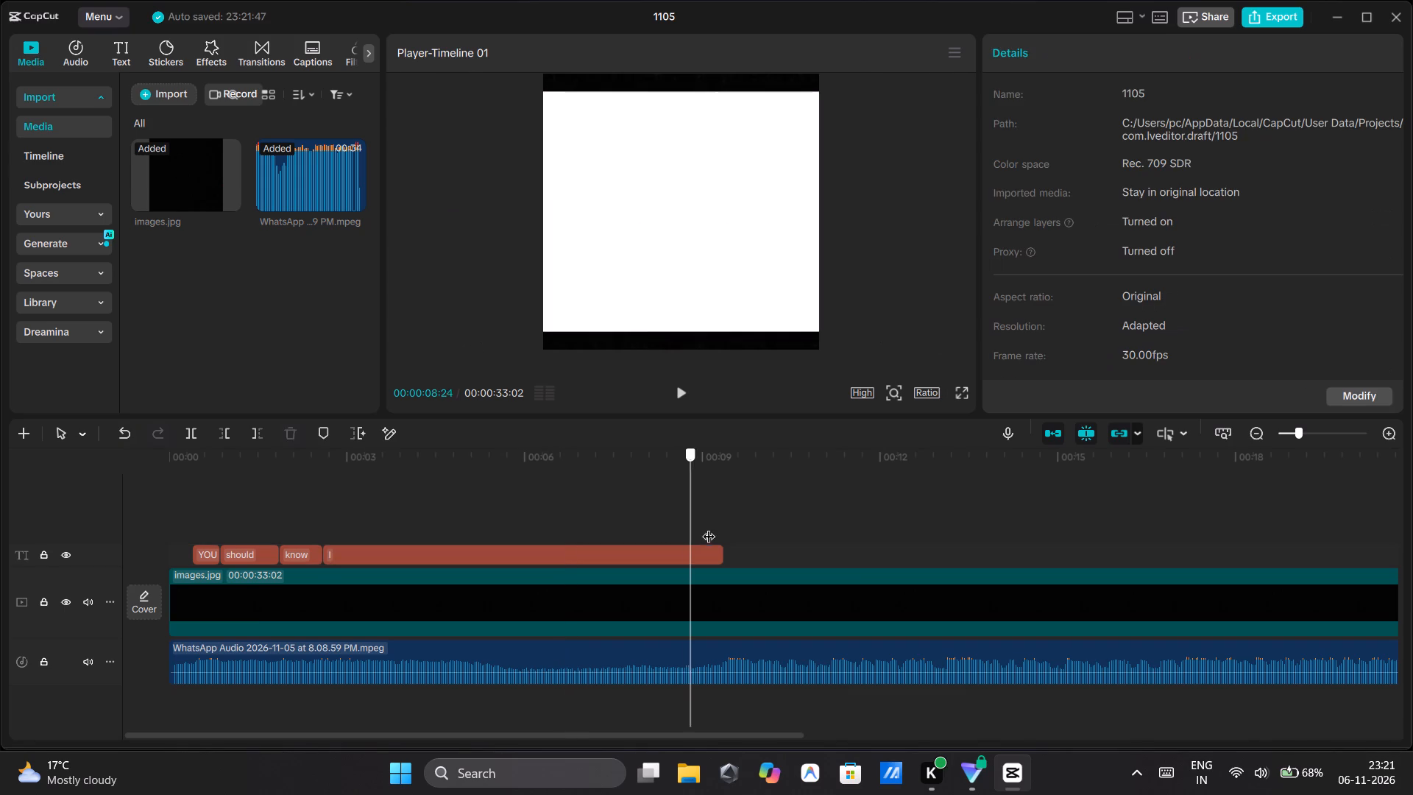
pyautogui.moveTo(709, 527); pyautogui.dragTo(732, 530)
pyautogui.click(682, 556)
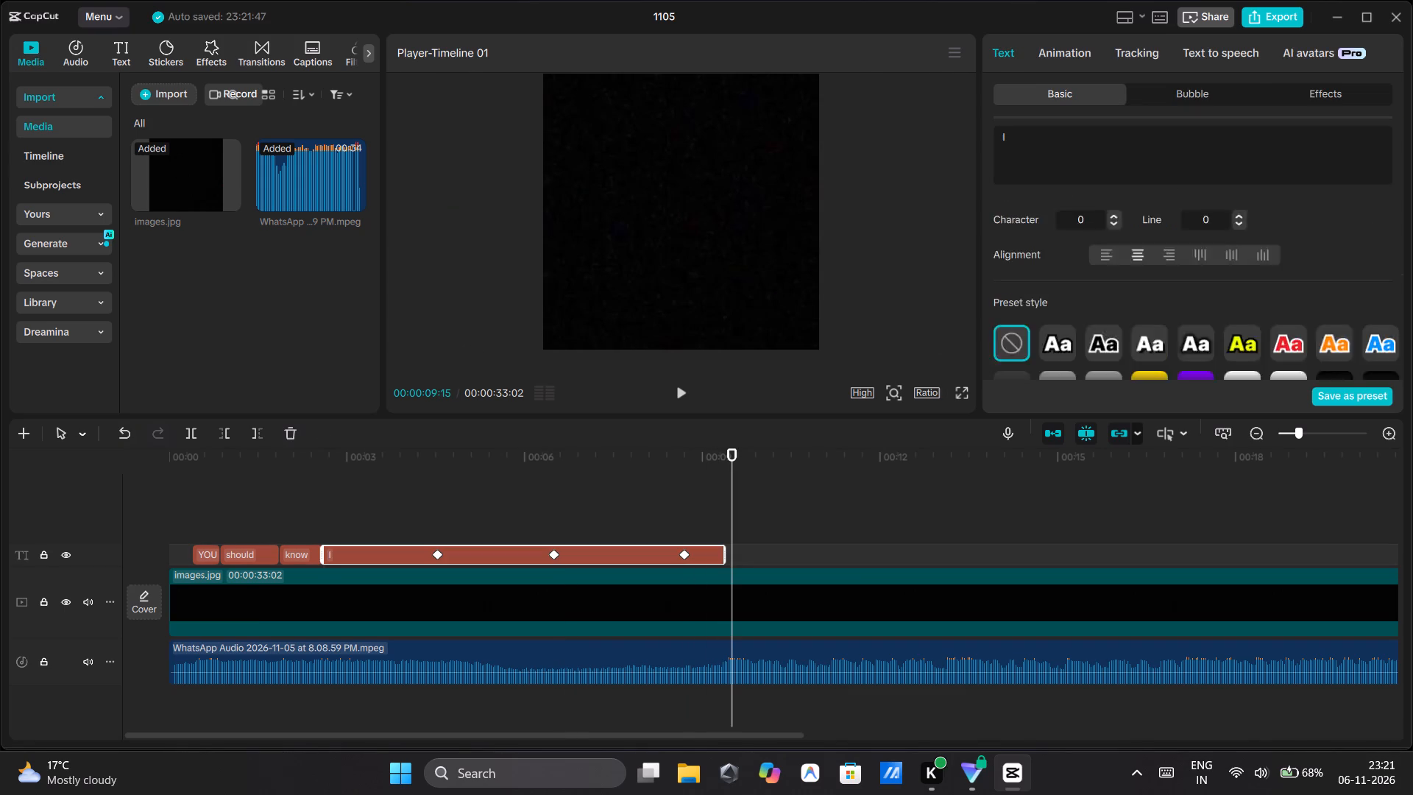
pyautogui.moveTo(684, 555); pyautogui.dragTo(698, 557)
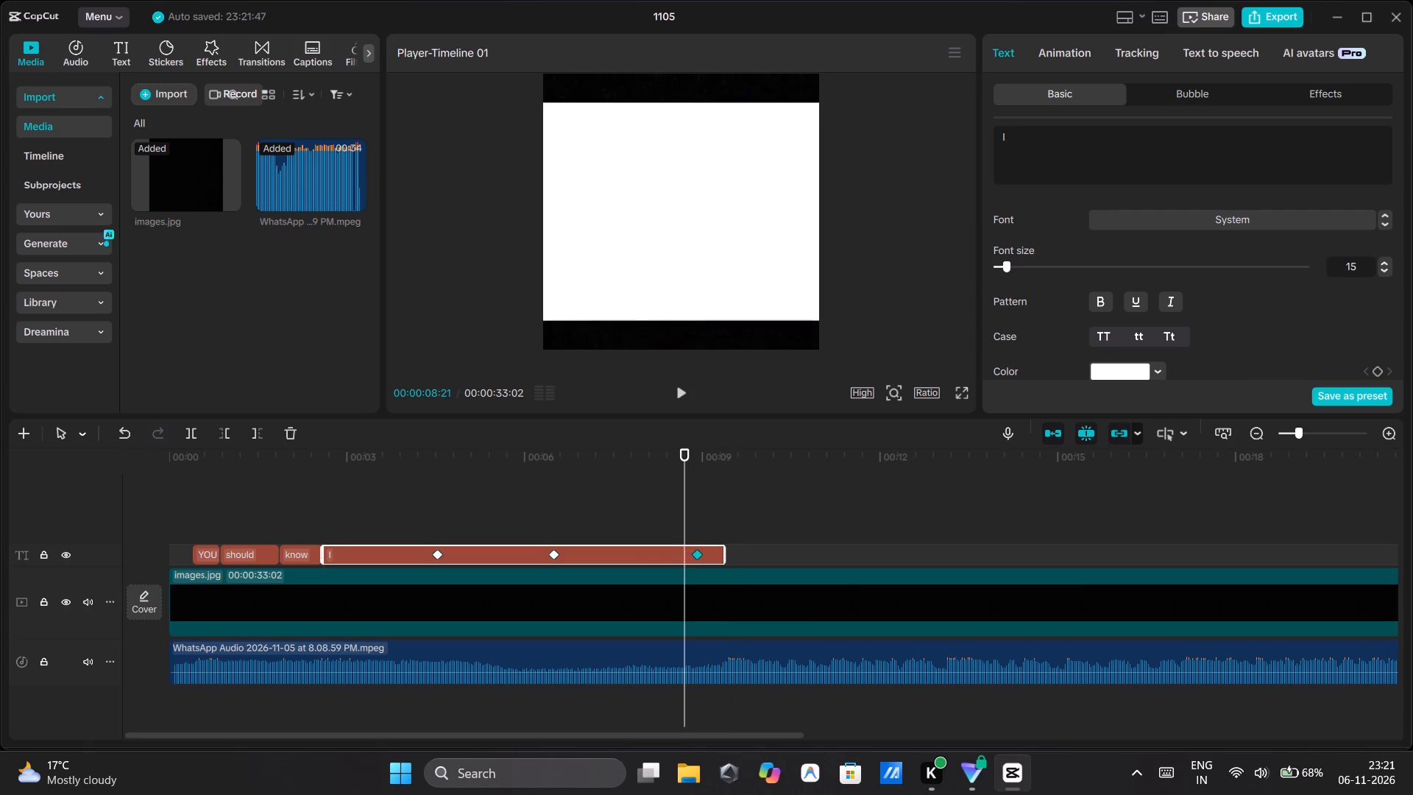
pyautogui.moveTo(698, 557); pyautogui.dragTo(704, 568)
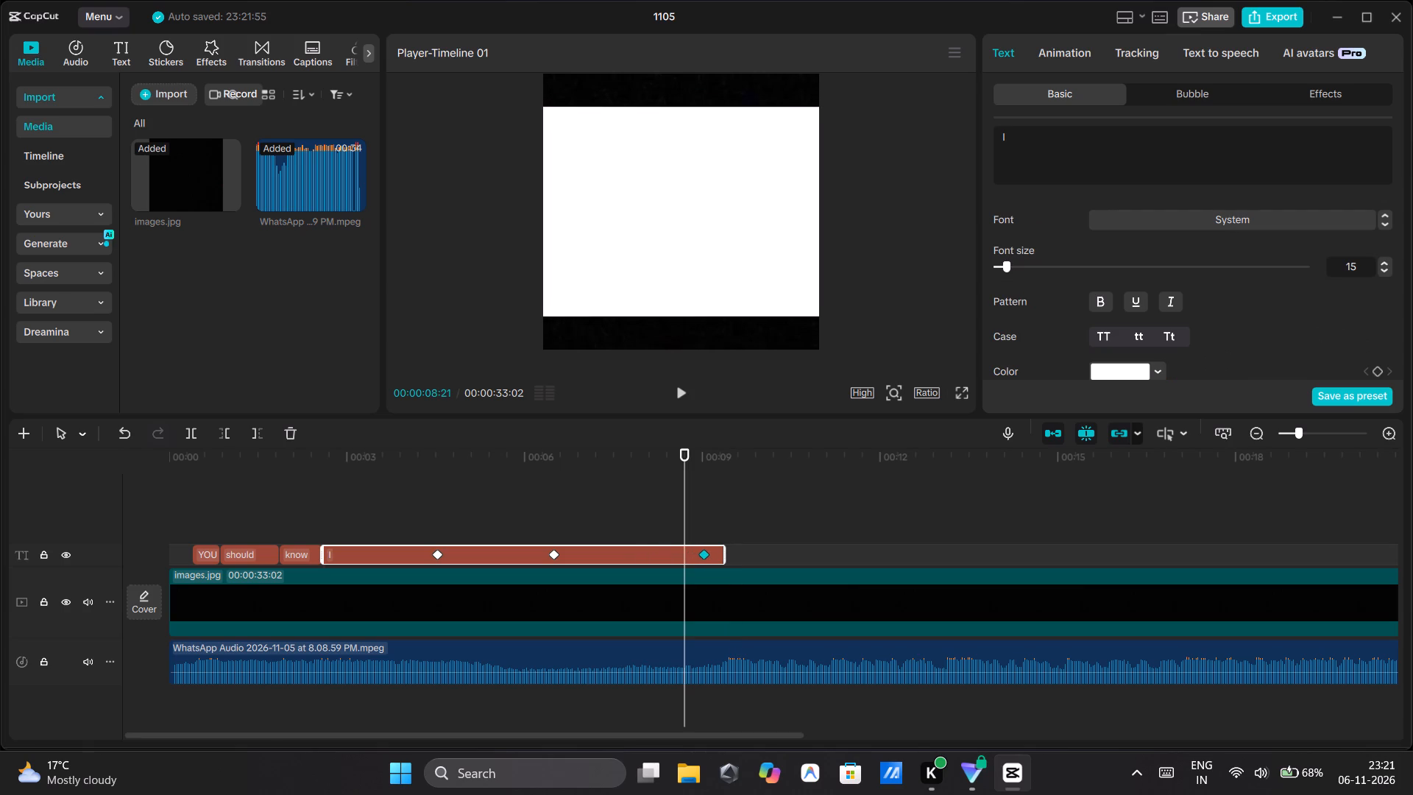
# Play the opening from 00:00:00:04 into the enlarging "I" animation to check the keyframe timing.
pyautogui.click(592, 510)
pyautogui.moveTo(592, 510); pyautogui.dragTo(177, 532)
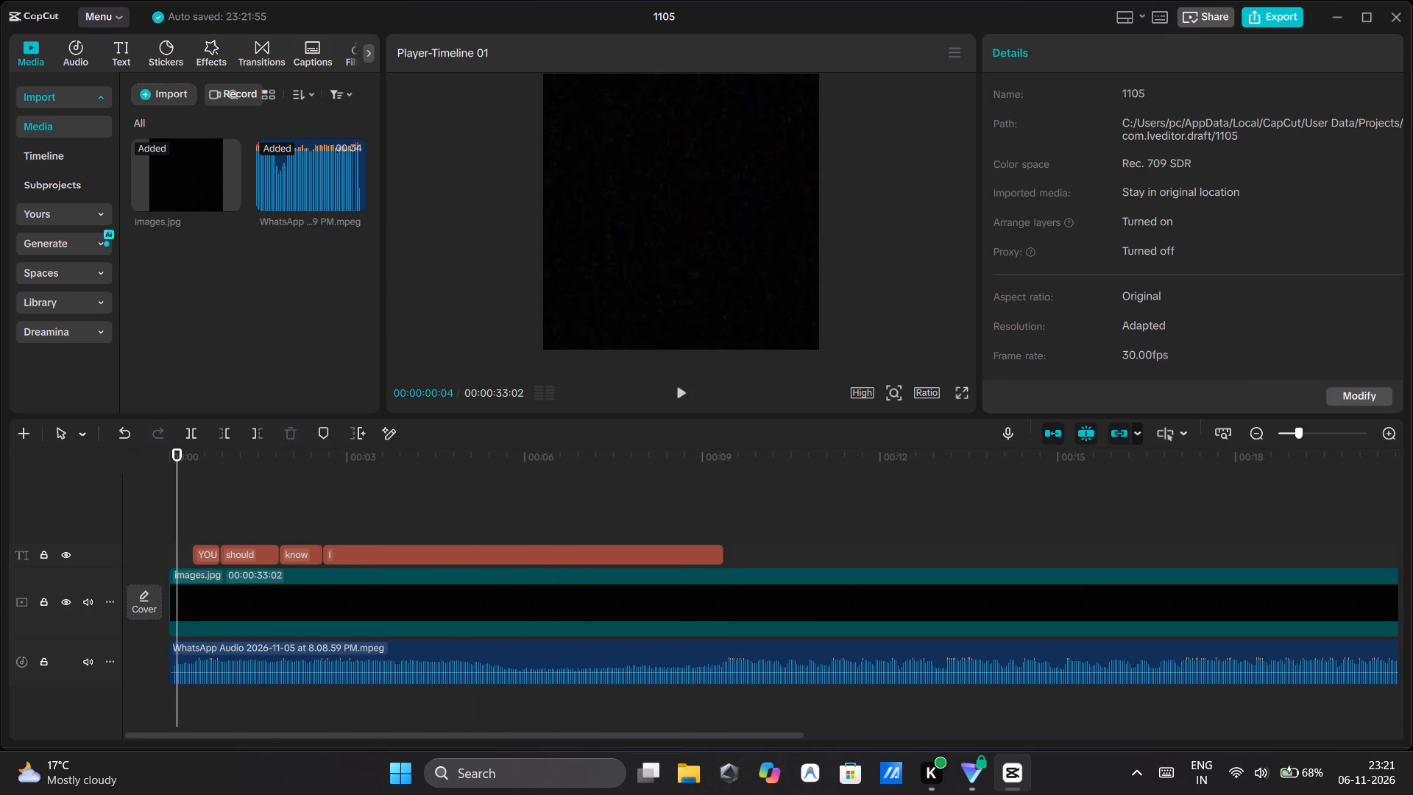
pyautogui.click(677, 386)
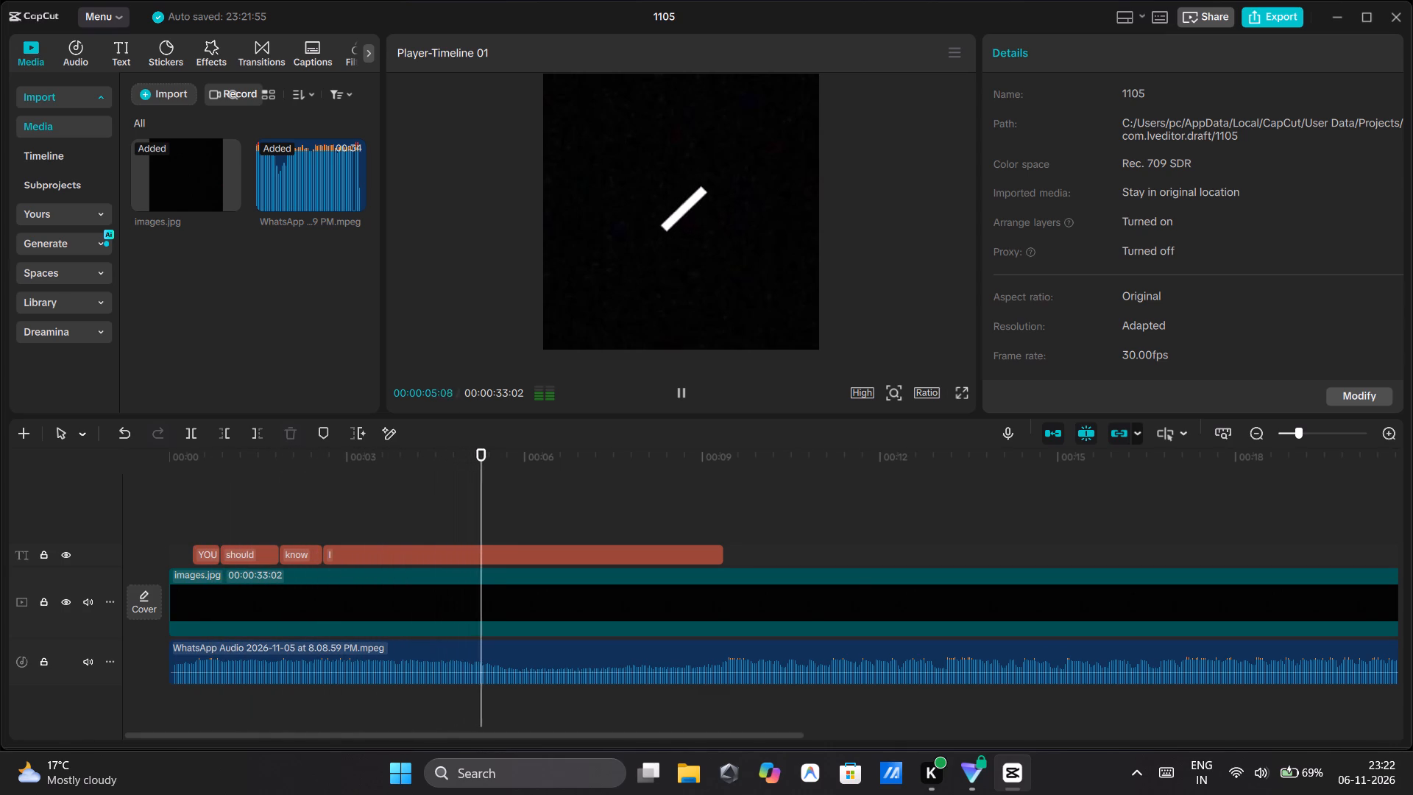
pyautogui.click(168, 484)
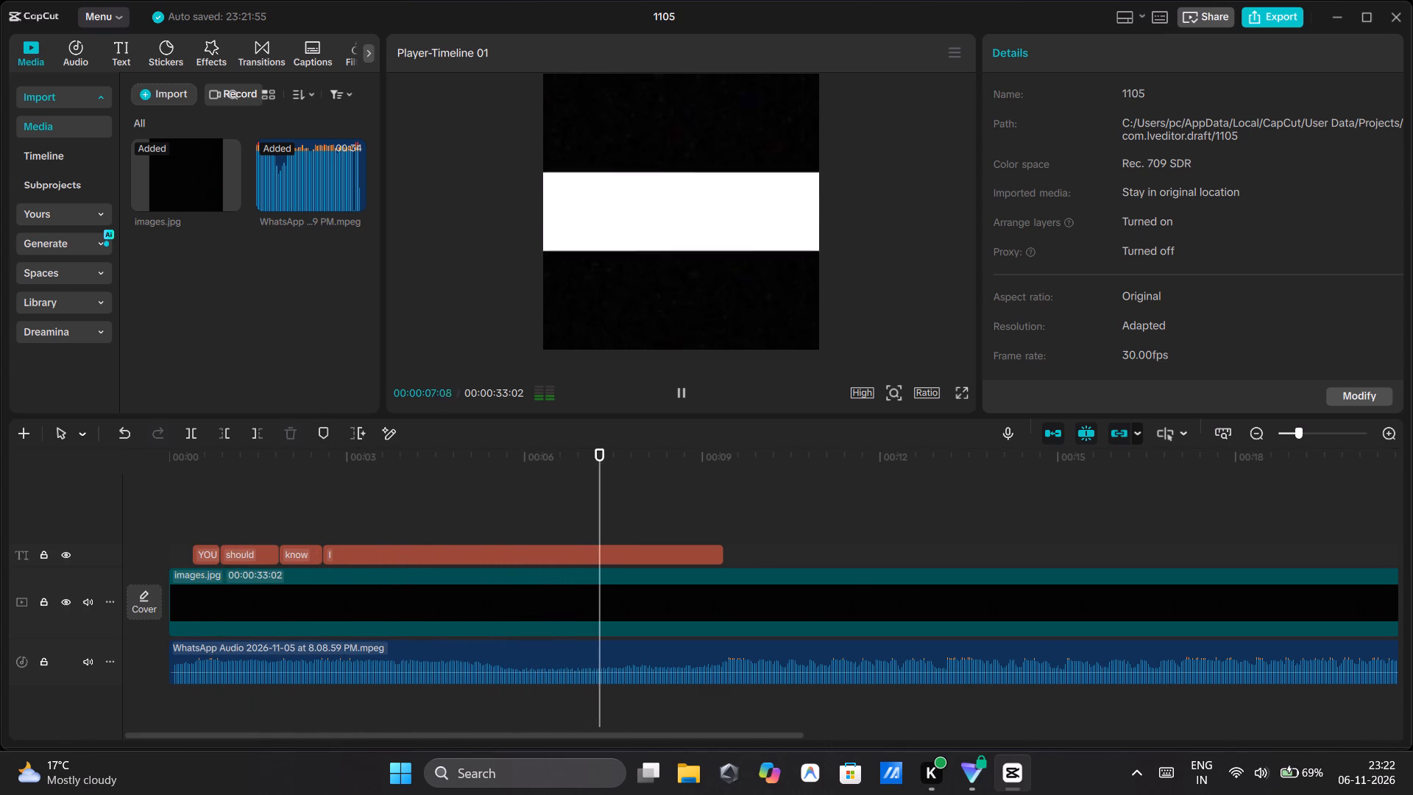
# Replay from 00:00:00:00 with short pauses over "YOU", "should" and "know", on to the end of the "I" clip, checking the sync.
pyautogui.click(174, 510)
pyautogui.moveTo(174, 510); pyautogui.dragTo(150, 510)
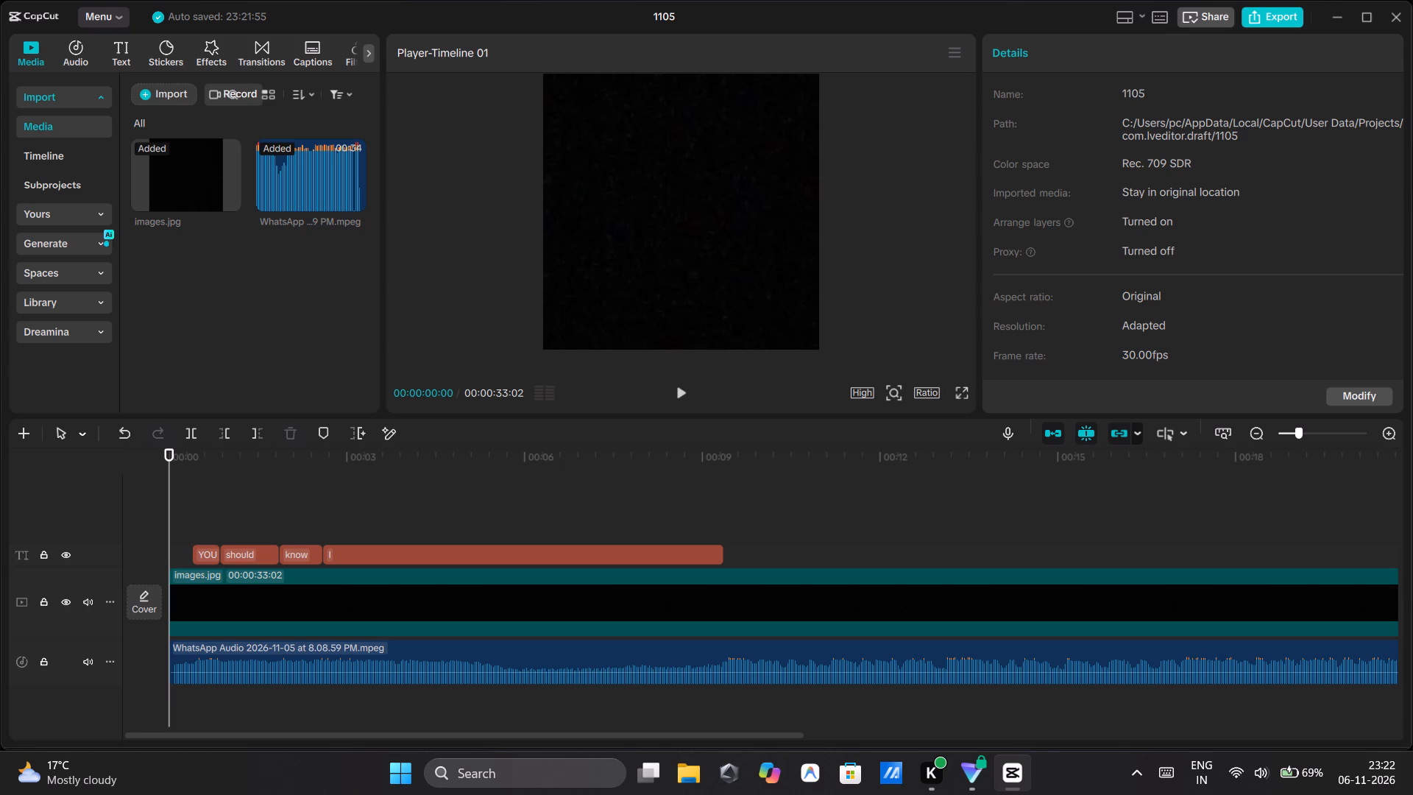
pyautogui.click(681, 384)
pyautogui.click(681, 384)
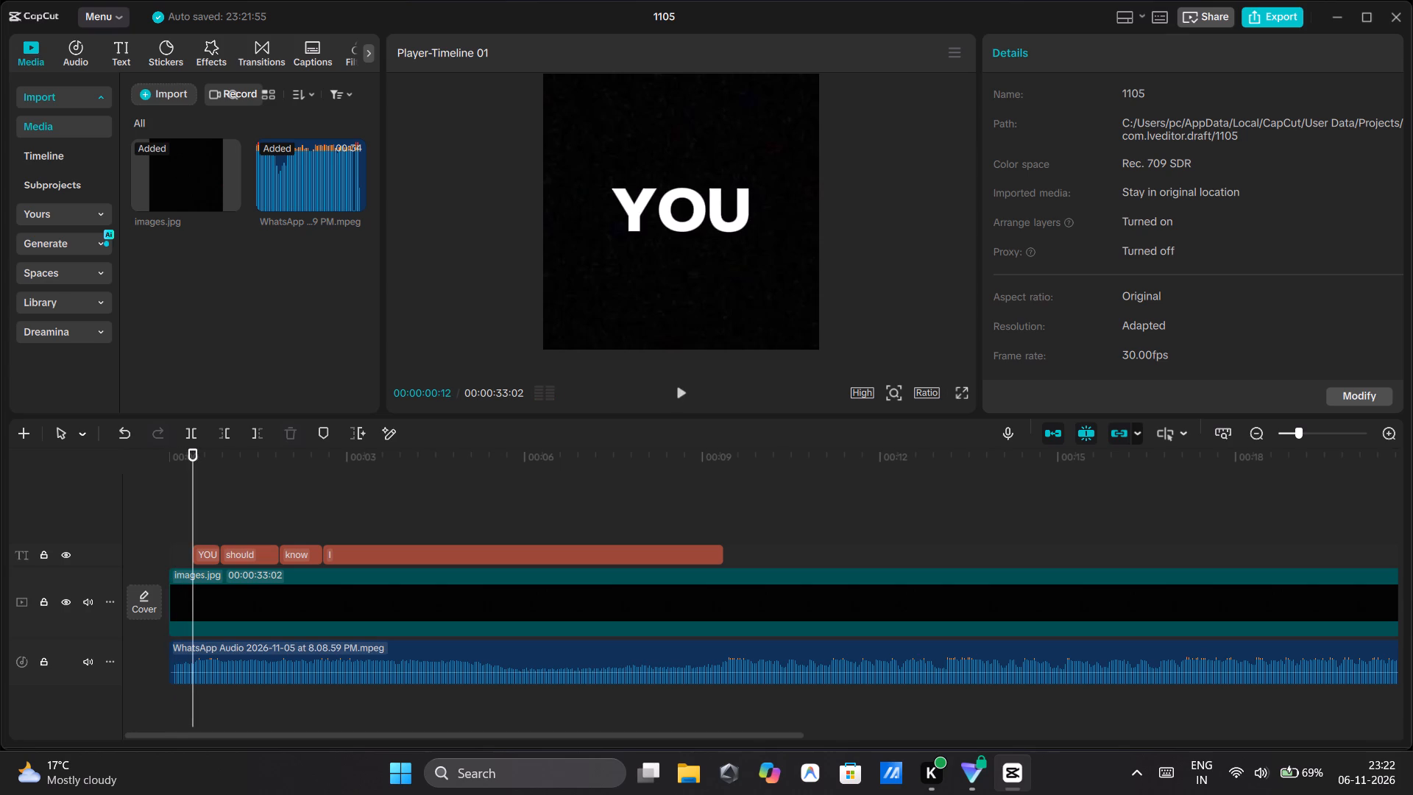
pyautogui.click(681, 384)
pyautogui.click(681, 384)
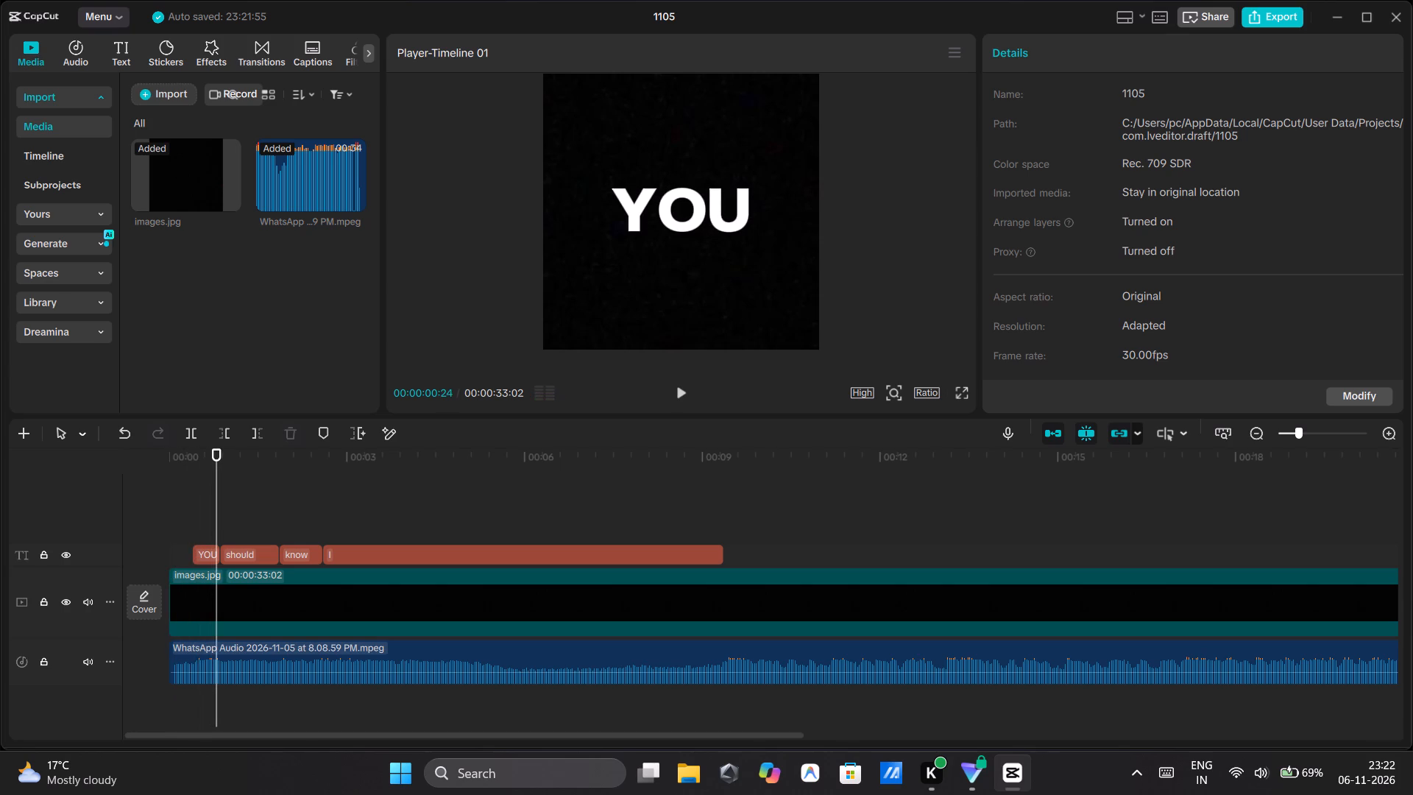
pyautogui.doubleClick(681, 384)
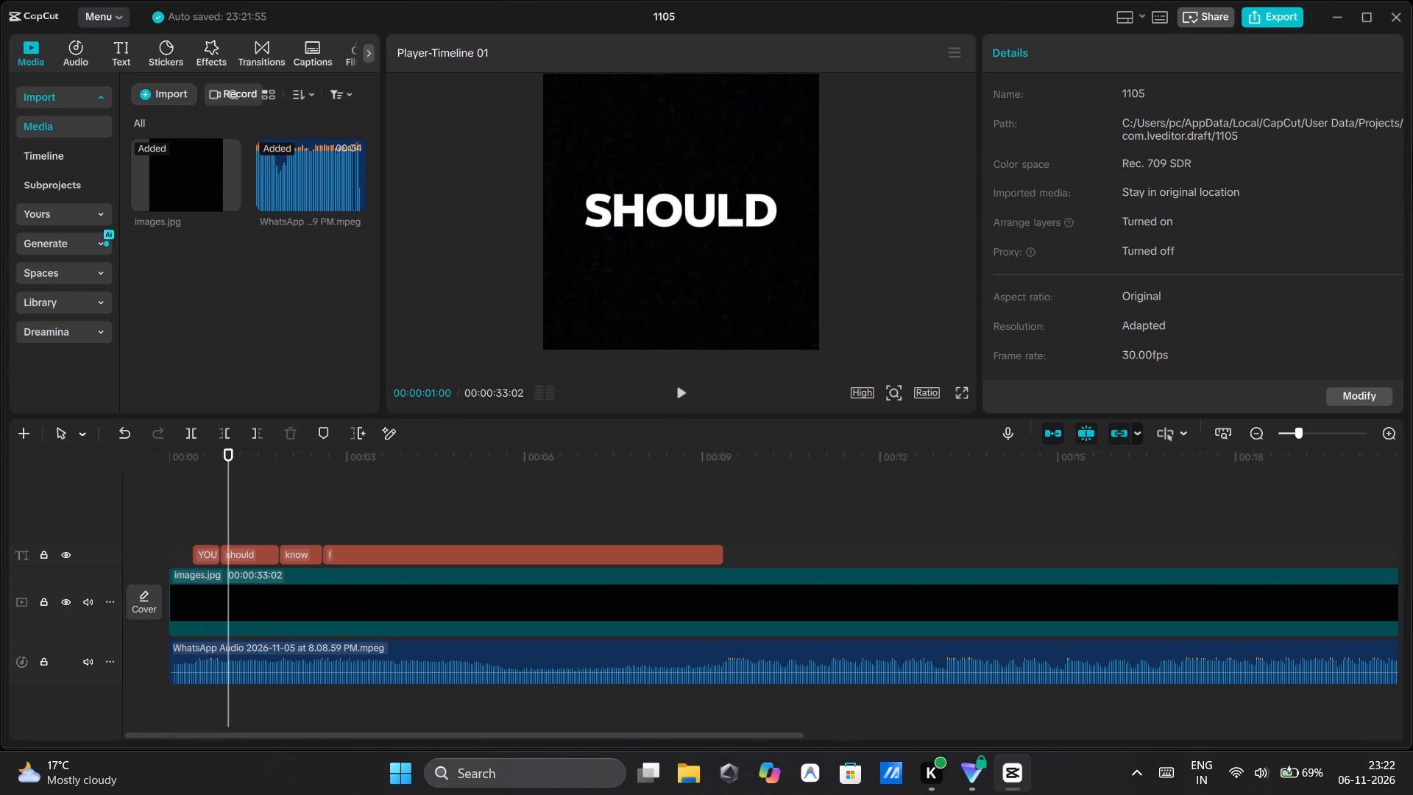
pyautogui.click(685, 389)
pyautogui.click(685, 389)
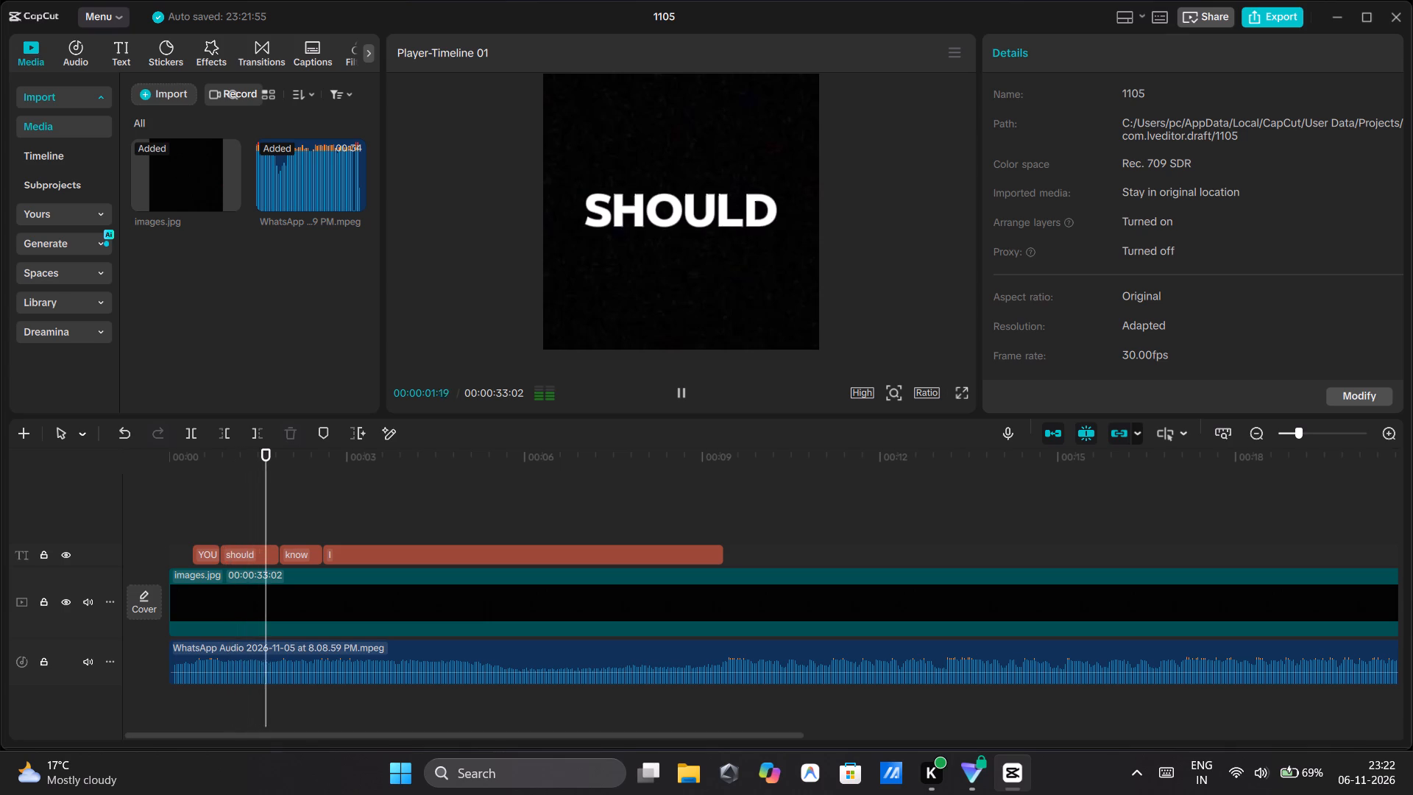
pyautogui.click(685, 389)
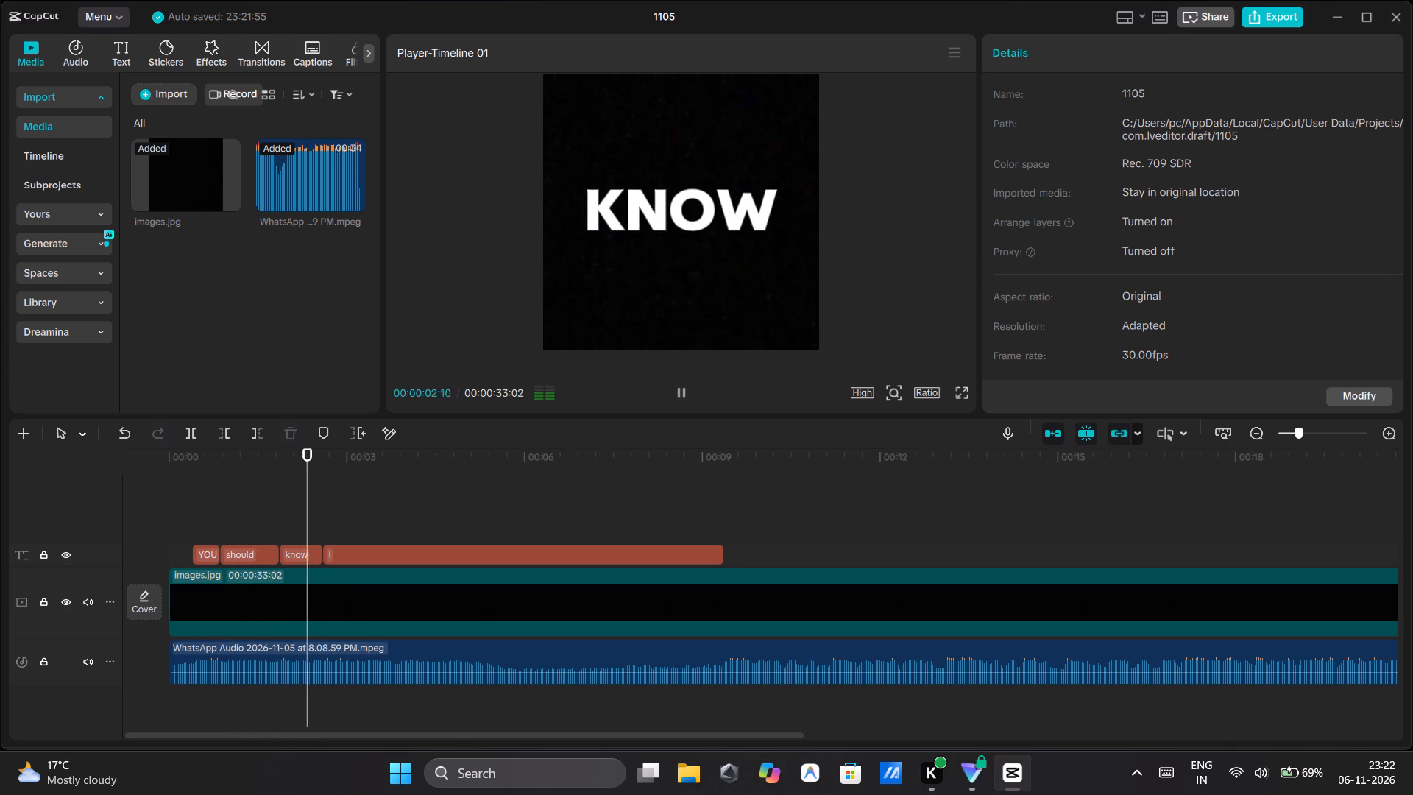
pyautogui.click(685, 389)
pyautogui.click(685, 389)
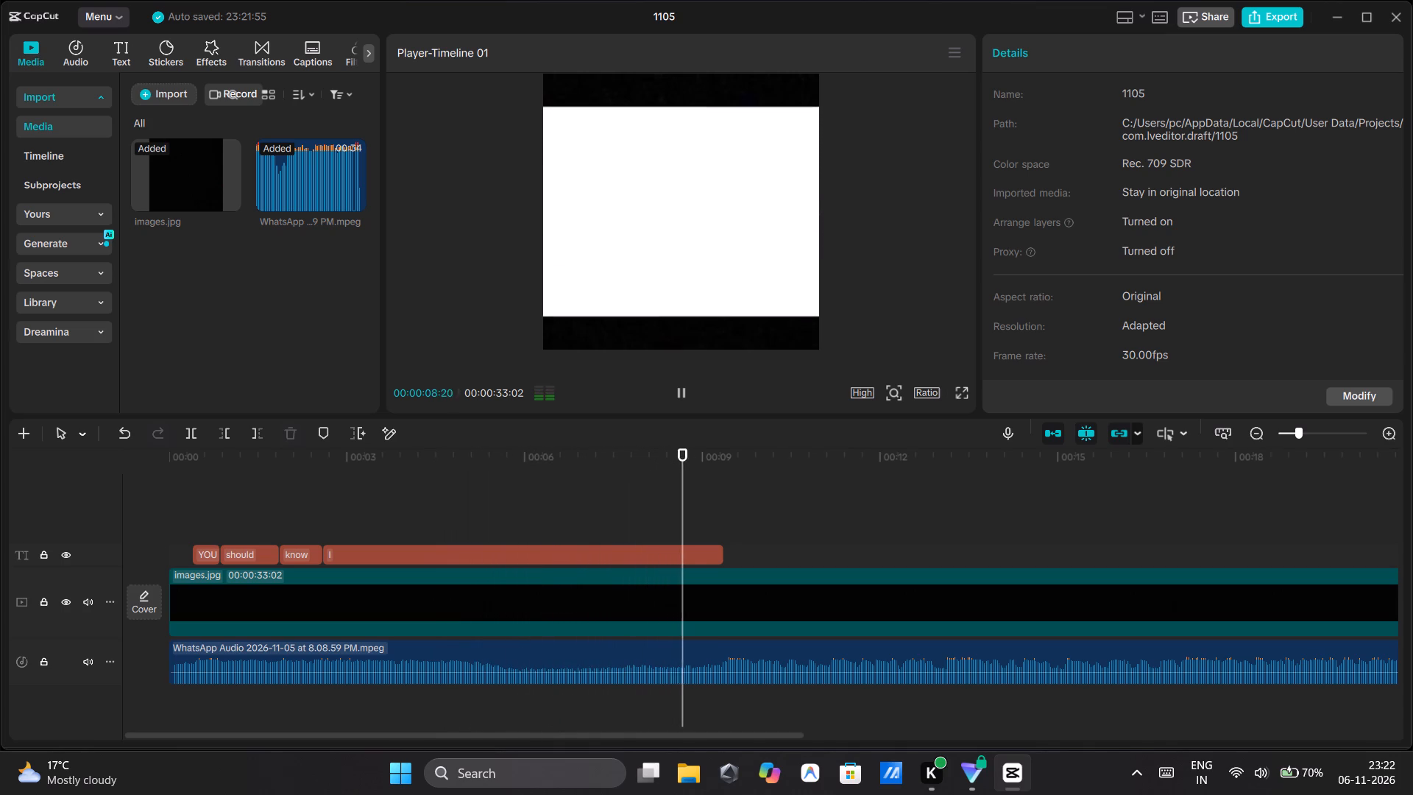
pyautogui.click(685, 389)
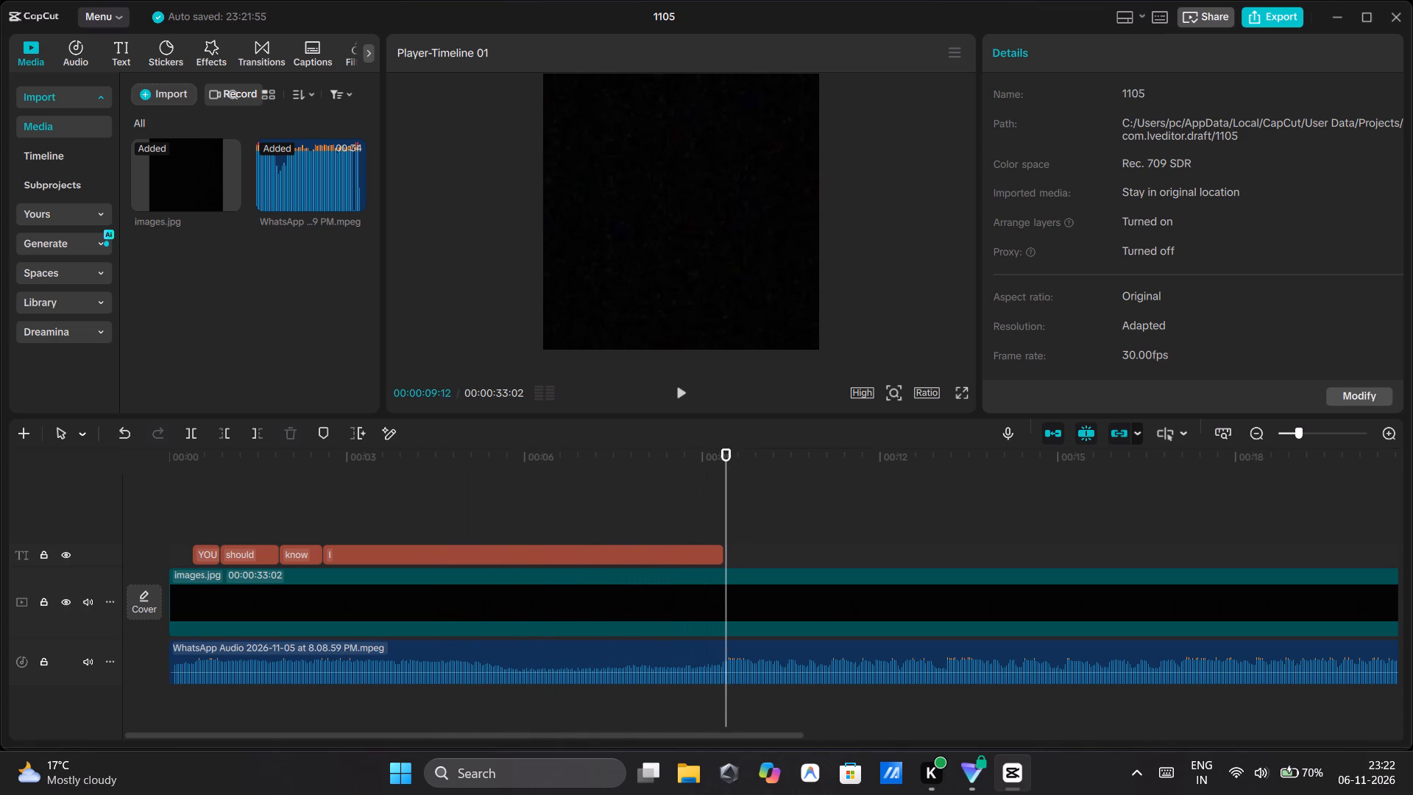
# Export the timeline as 1105(1) in 1080P, H.264, mp4 at 30fps, and dismiss the sharing options without sharing.
pyautogui.click(1271, 15)
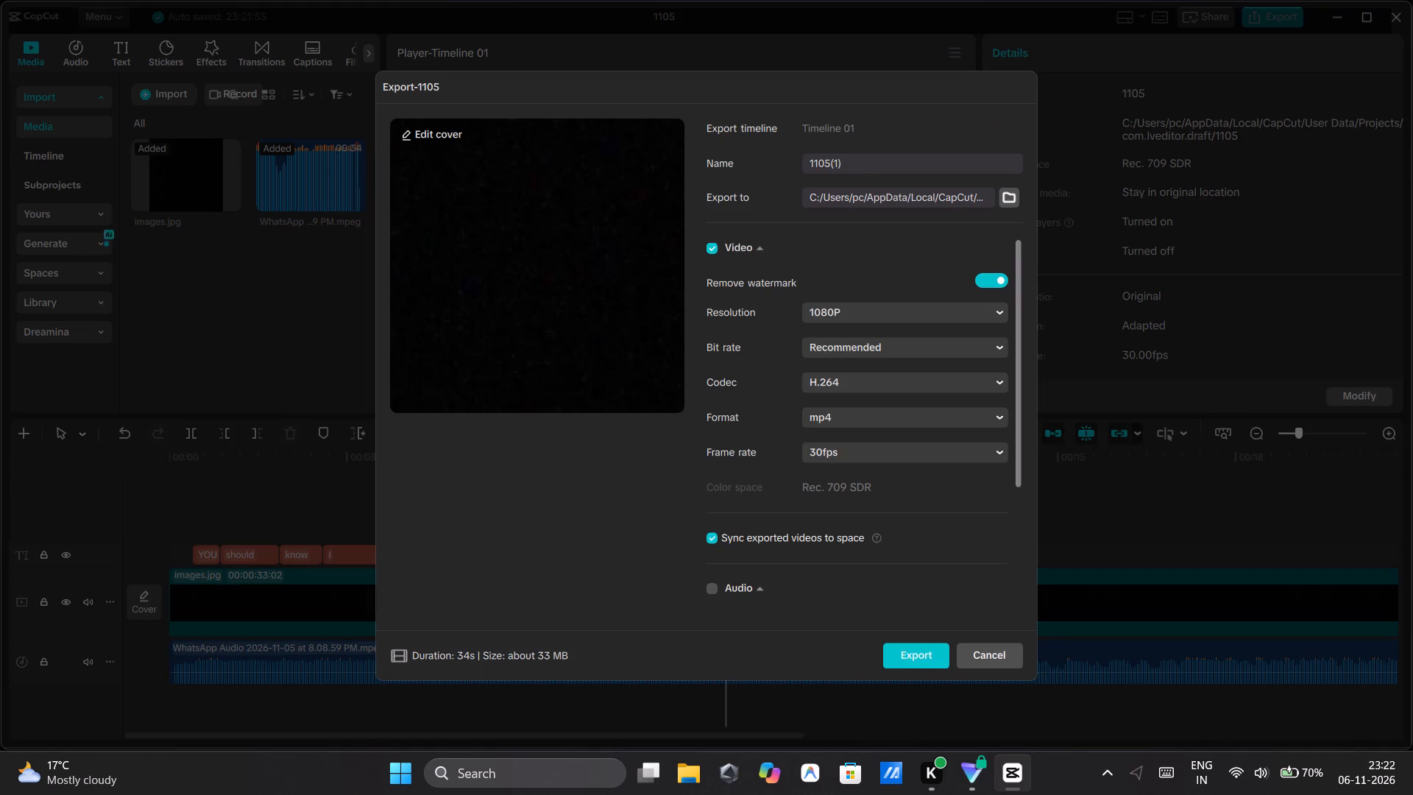
pyautogui.click(898, 654)
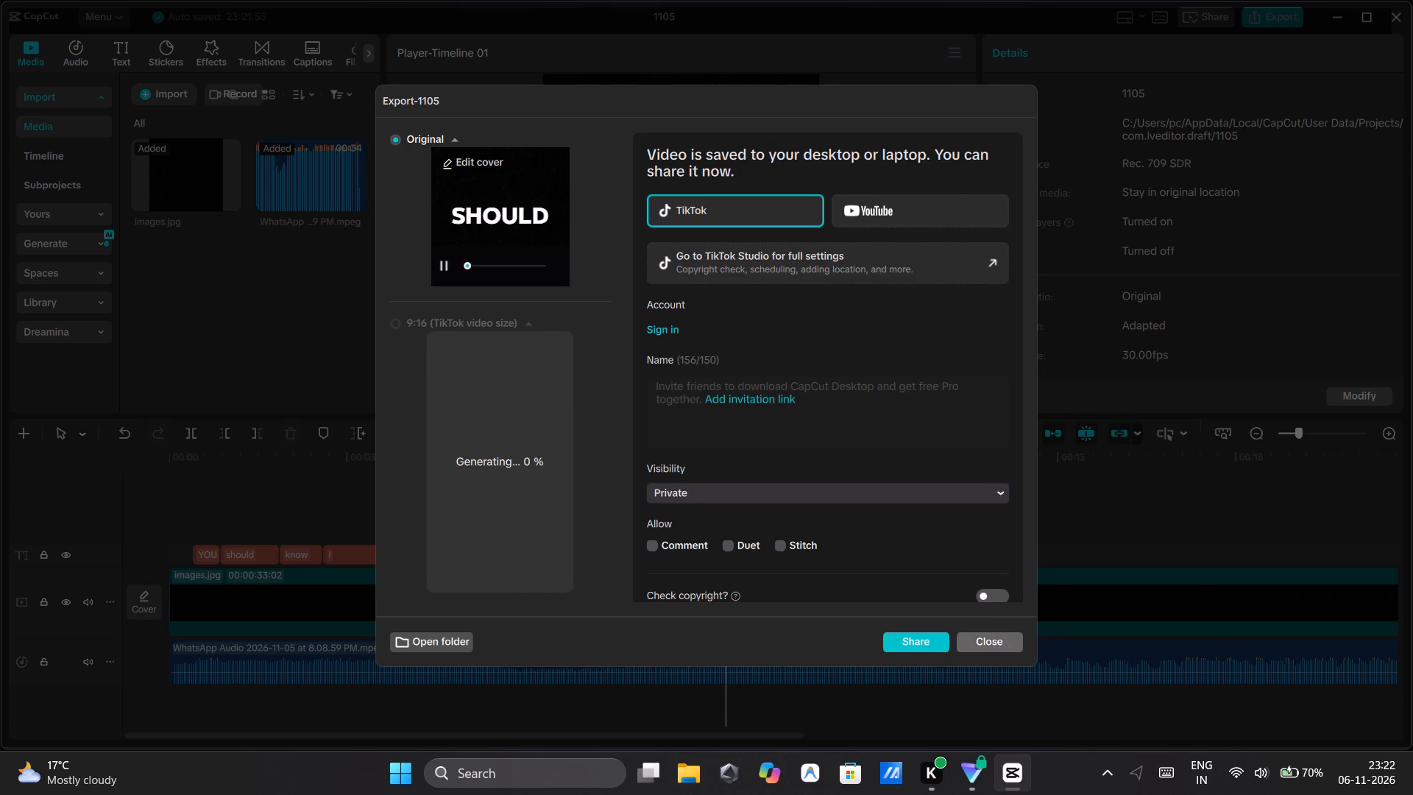
pyautogui.click(976, 648)
# Open the main menu of the project 1105.
pyautogui.click(108, 26)
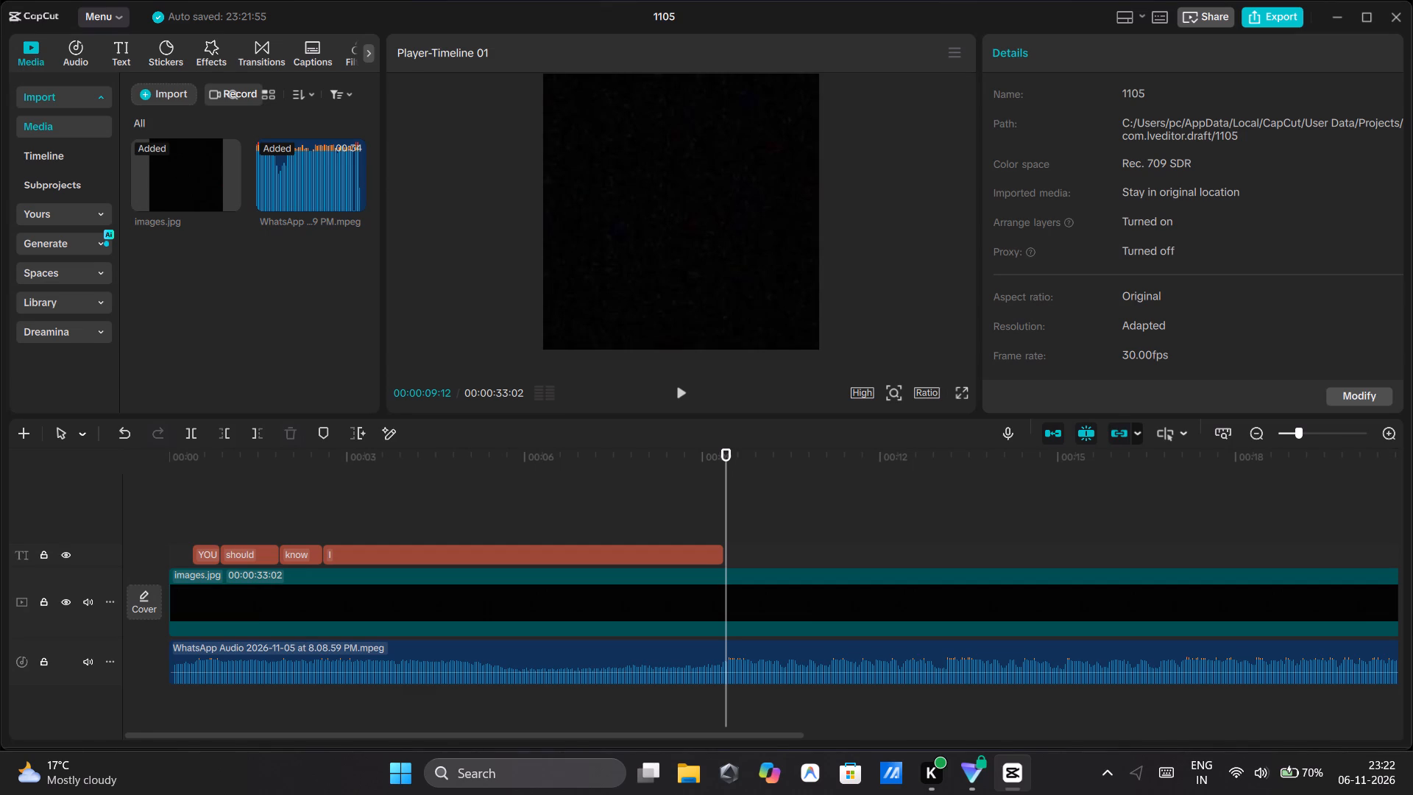
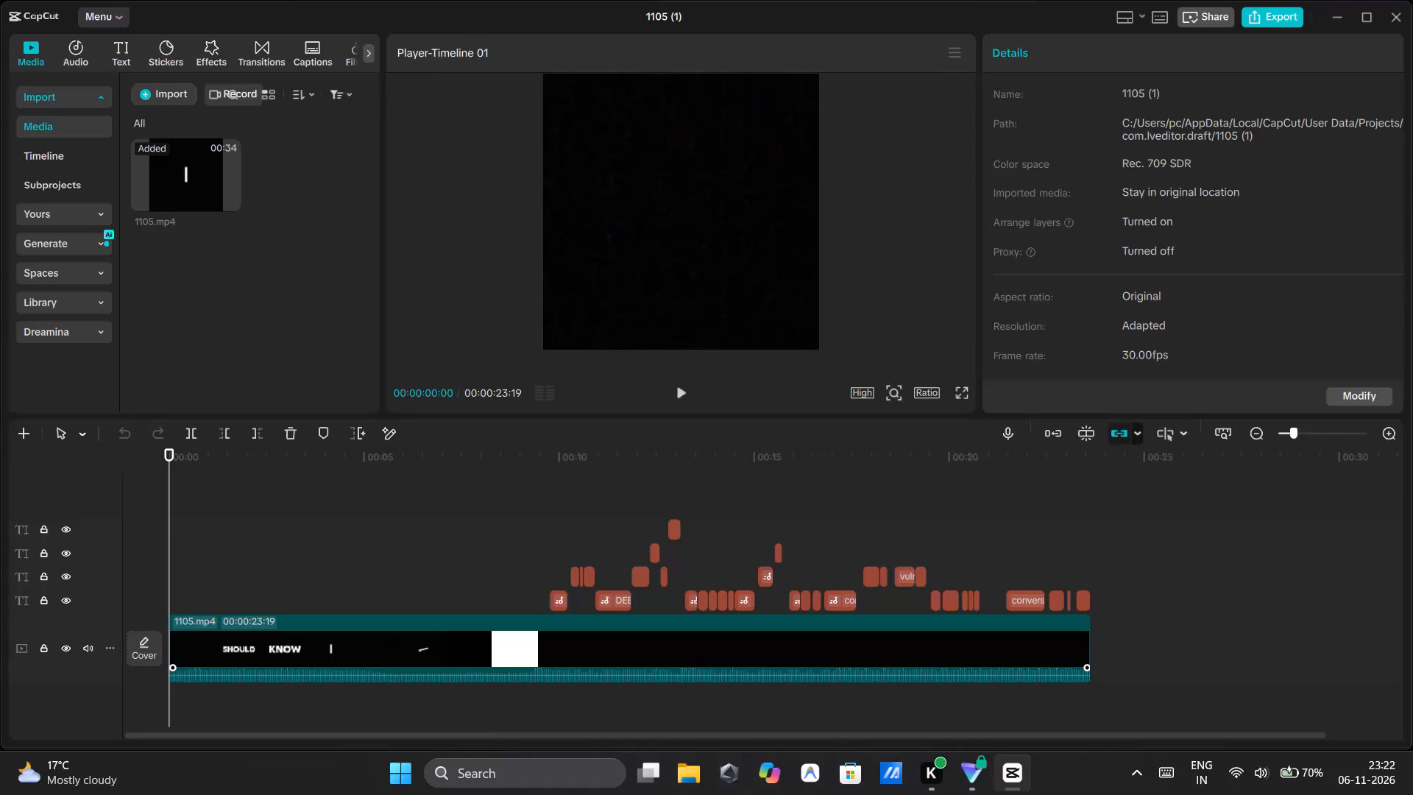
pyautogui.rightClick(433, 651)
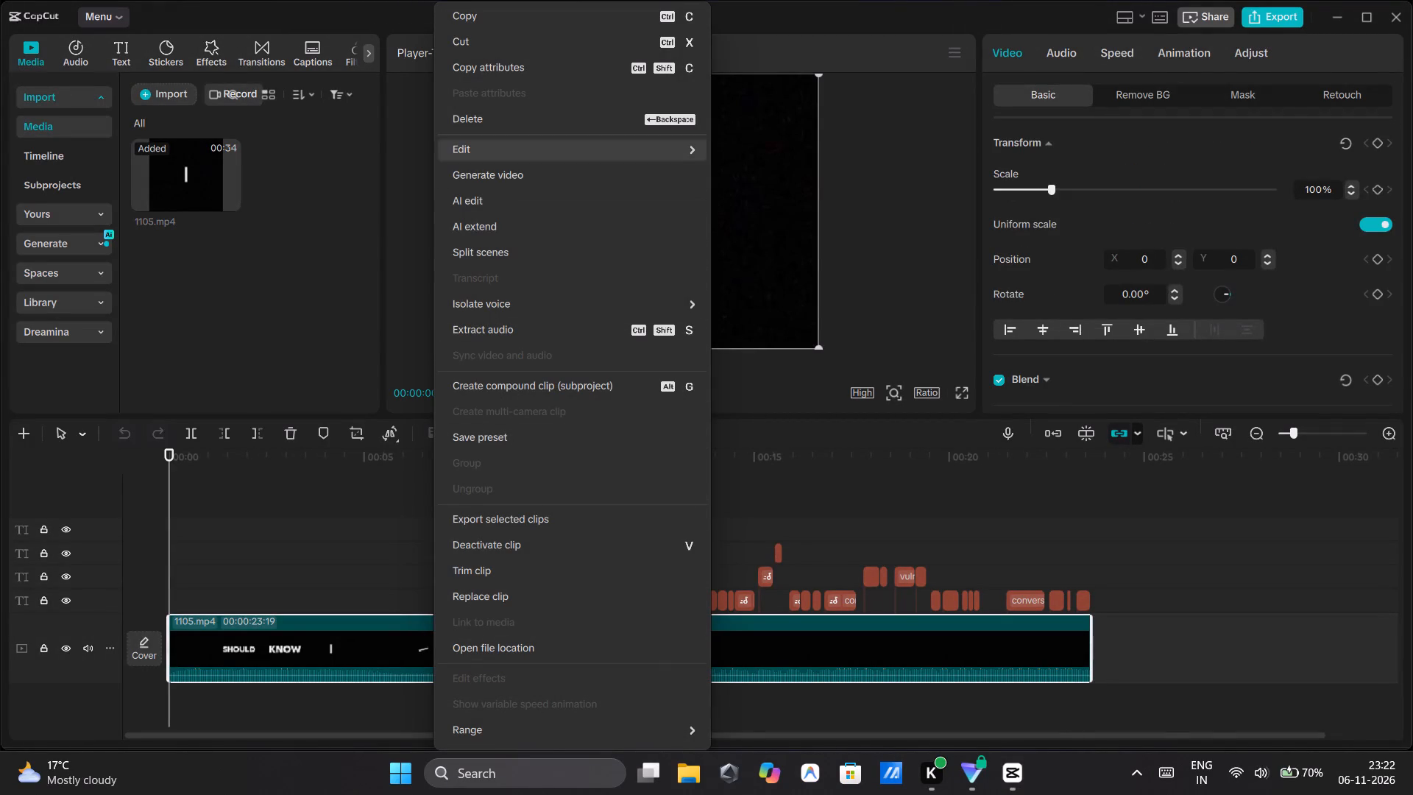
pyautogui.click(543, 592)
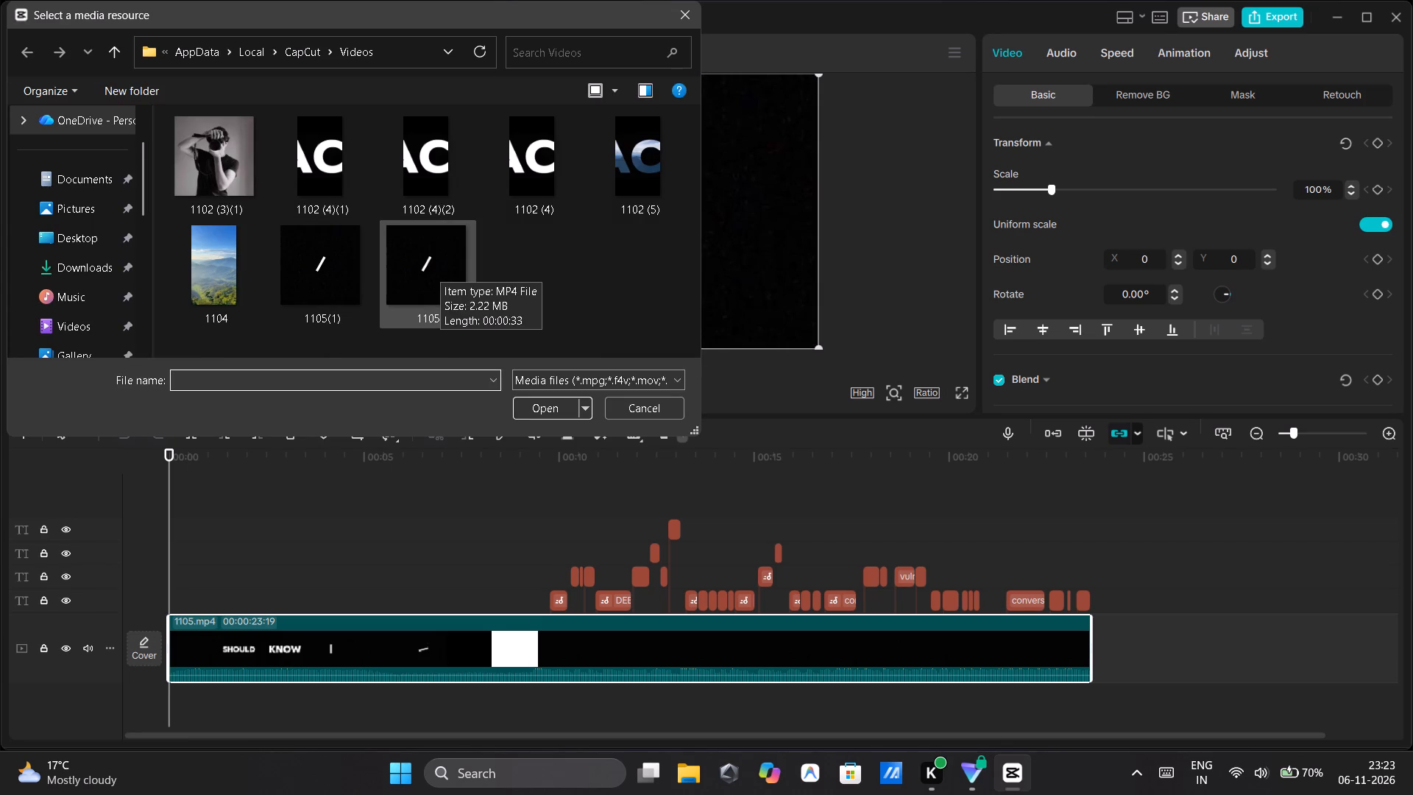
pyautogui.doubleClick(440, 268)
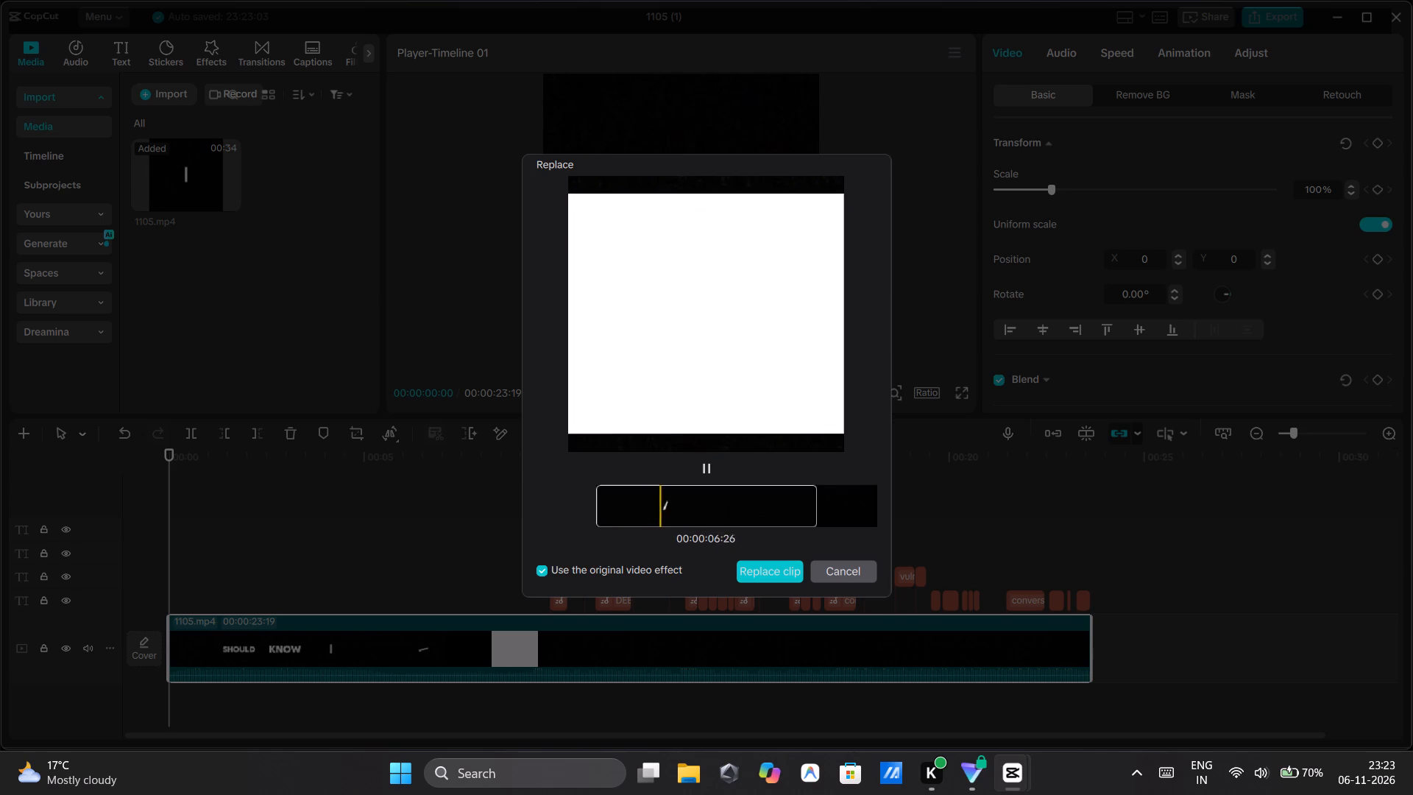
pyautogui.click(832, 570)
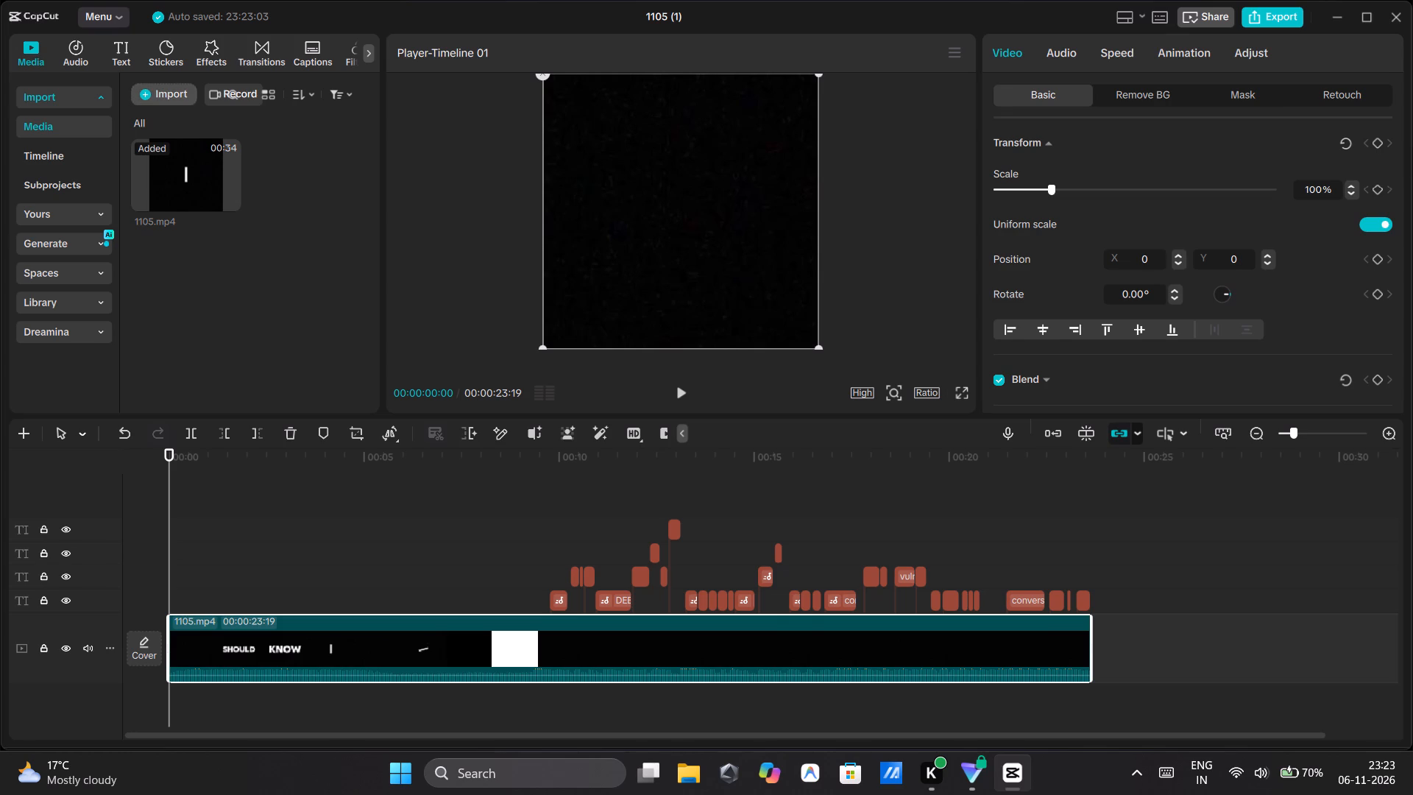
# Replace the 1105.mp4 clip on the main video track with 1105(1).mp4, using the original video effect.
pyautogui.rightClick(446, 620)
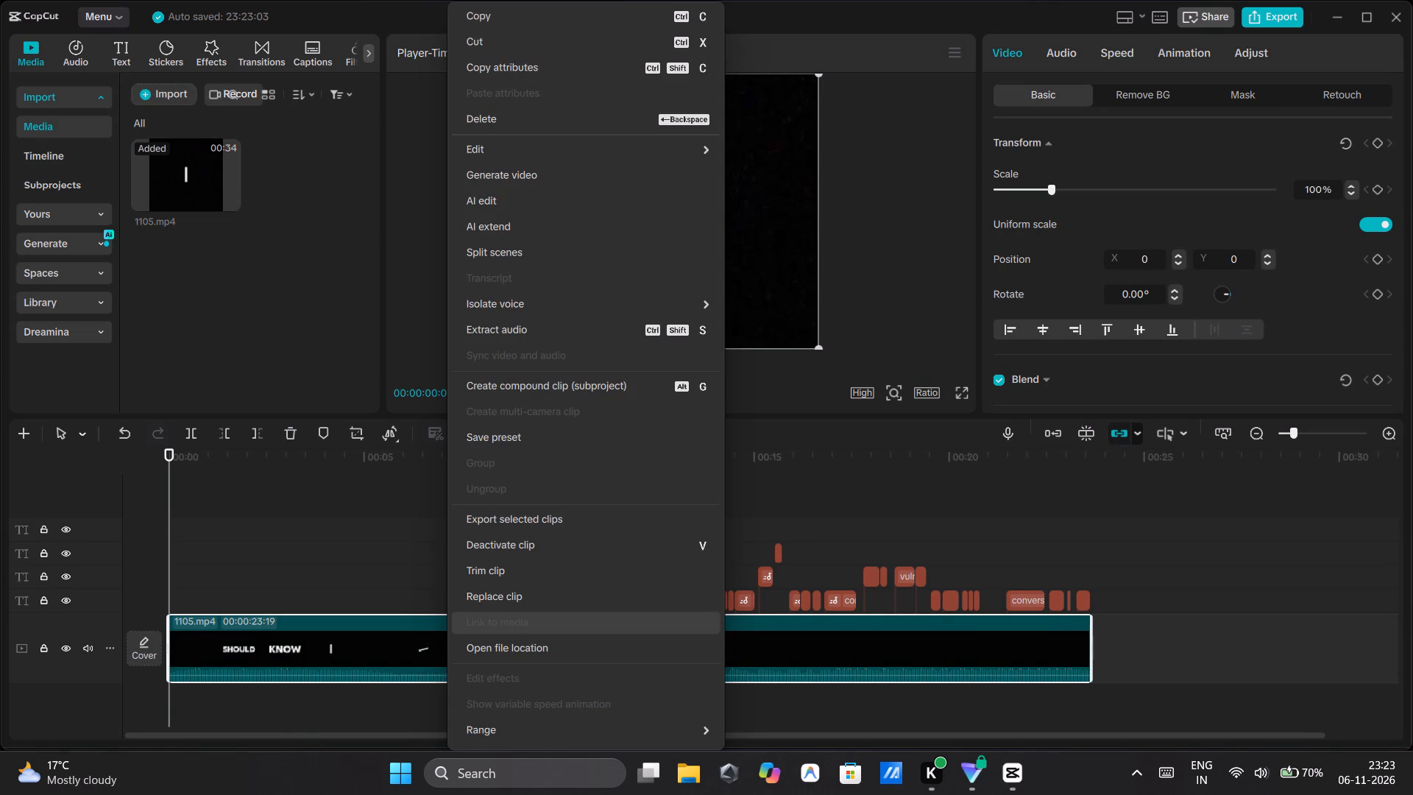
pyautogui.click(506, 601)
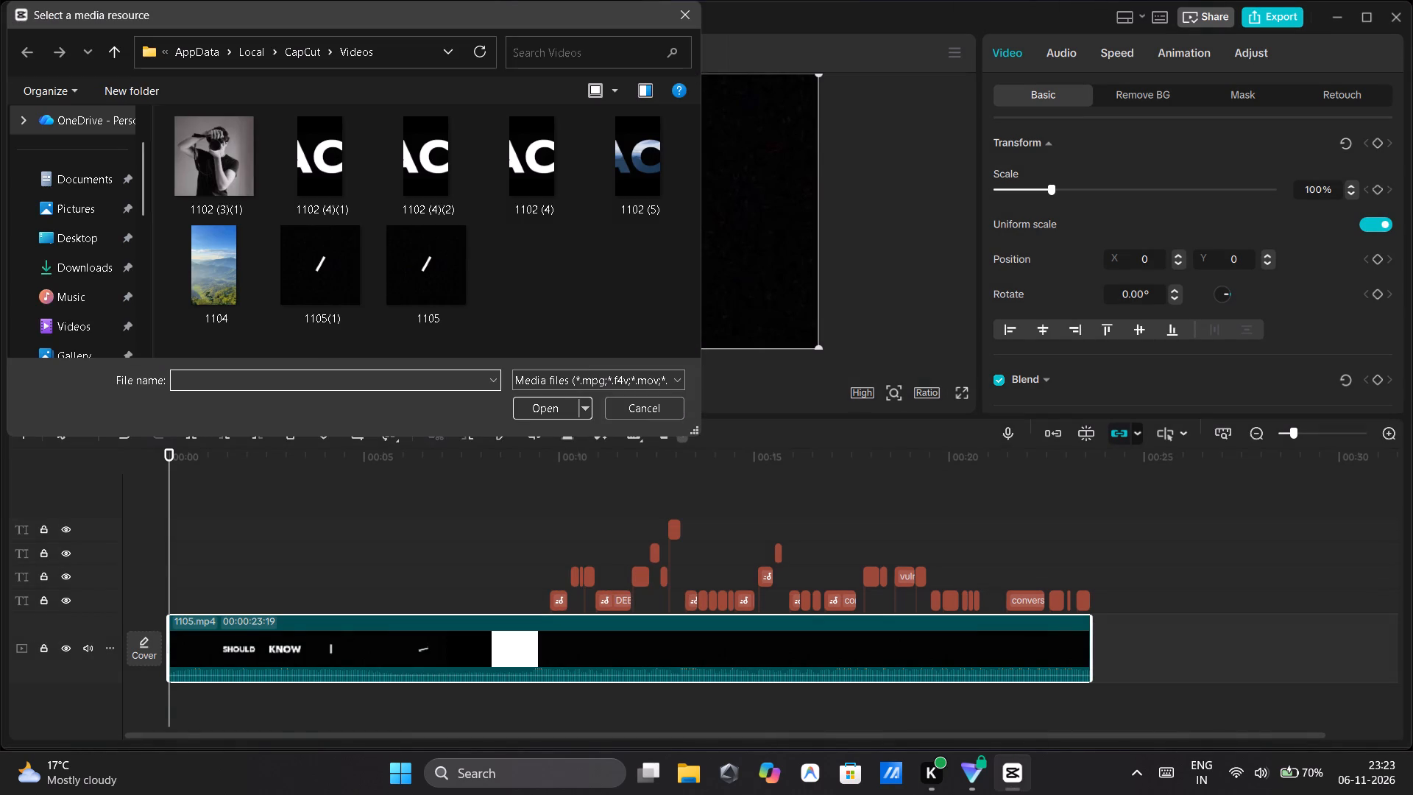
pyautogui.doubleClick(332, 268)
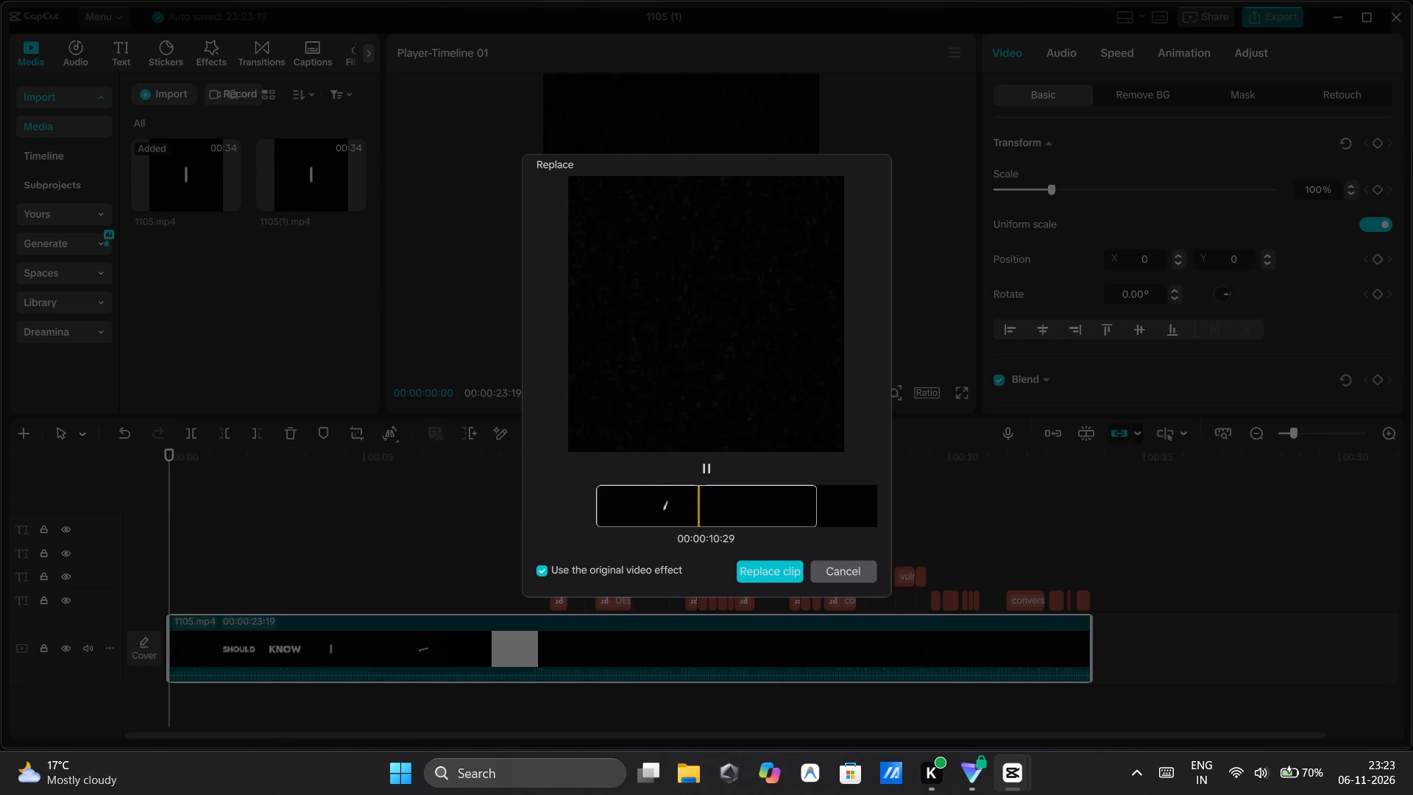
pyautogui.click(785, 571)
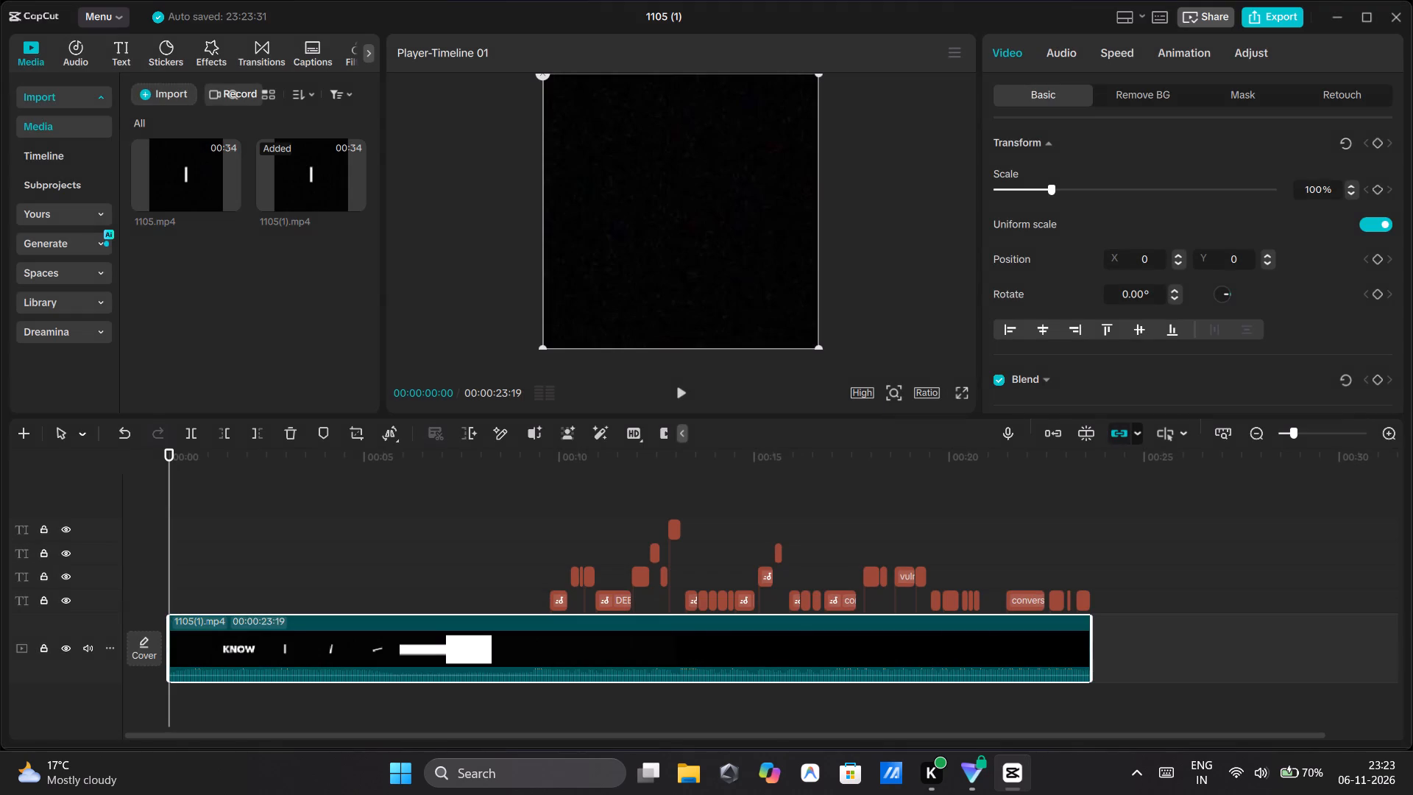
# Play the whole timeline from 00:00:00:00 to the end to check the replaced clip against the captions.
pyautogui.click(681, 393)
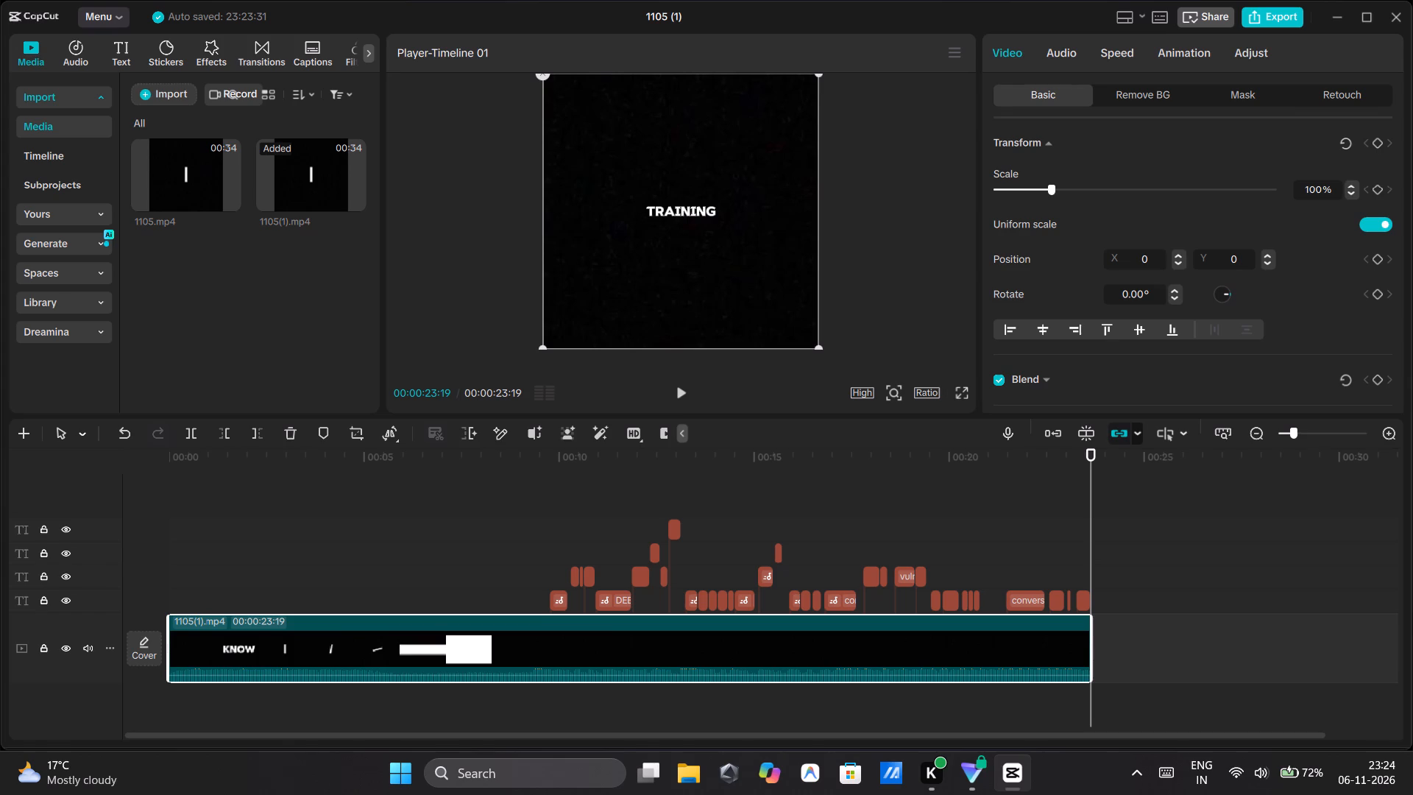
# Export the timeline as 1105 (1) in 1080P, H.264, mp4 at 30fps, and close the export window.
pyautogui.click(1274, 15)
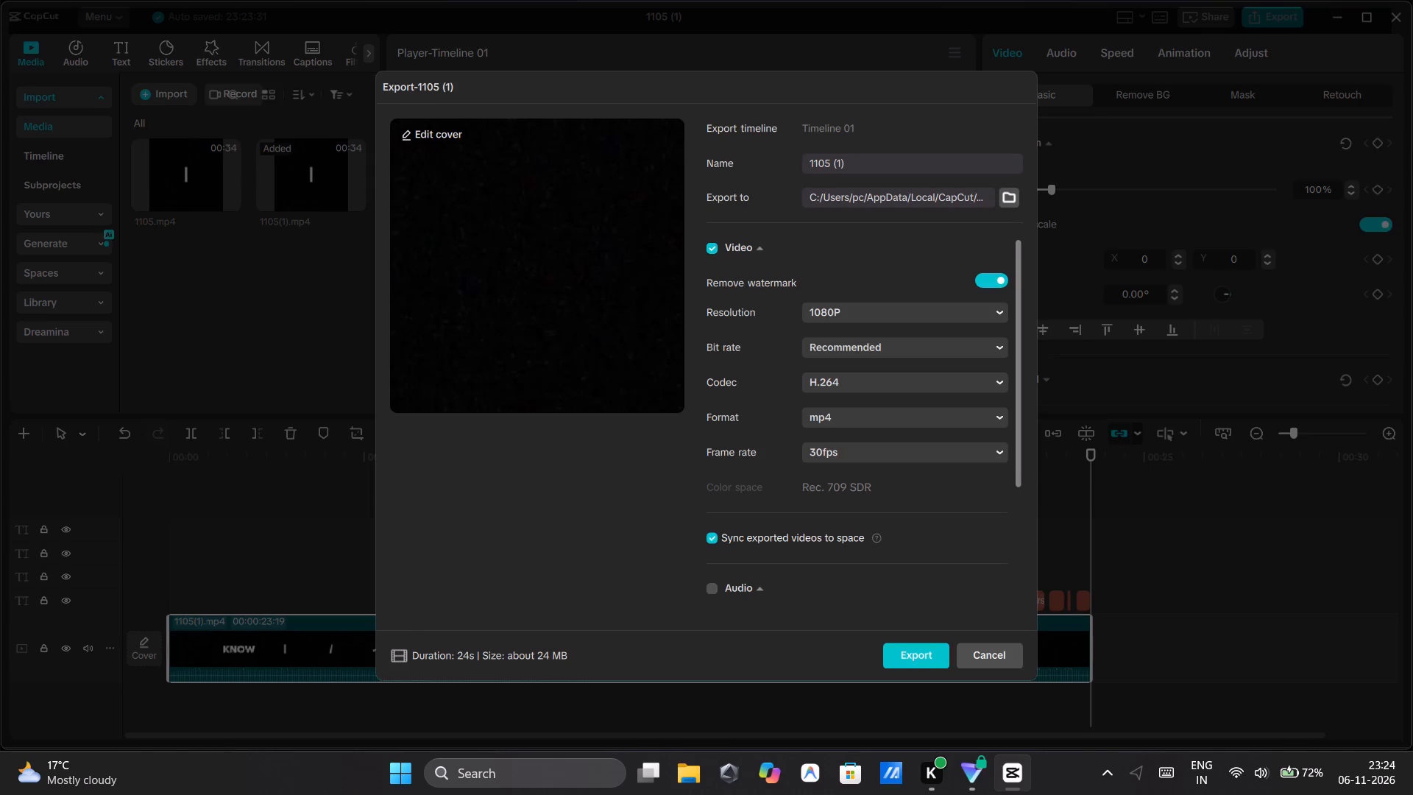
pyautogui.click(910, 658)
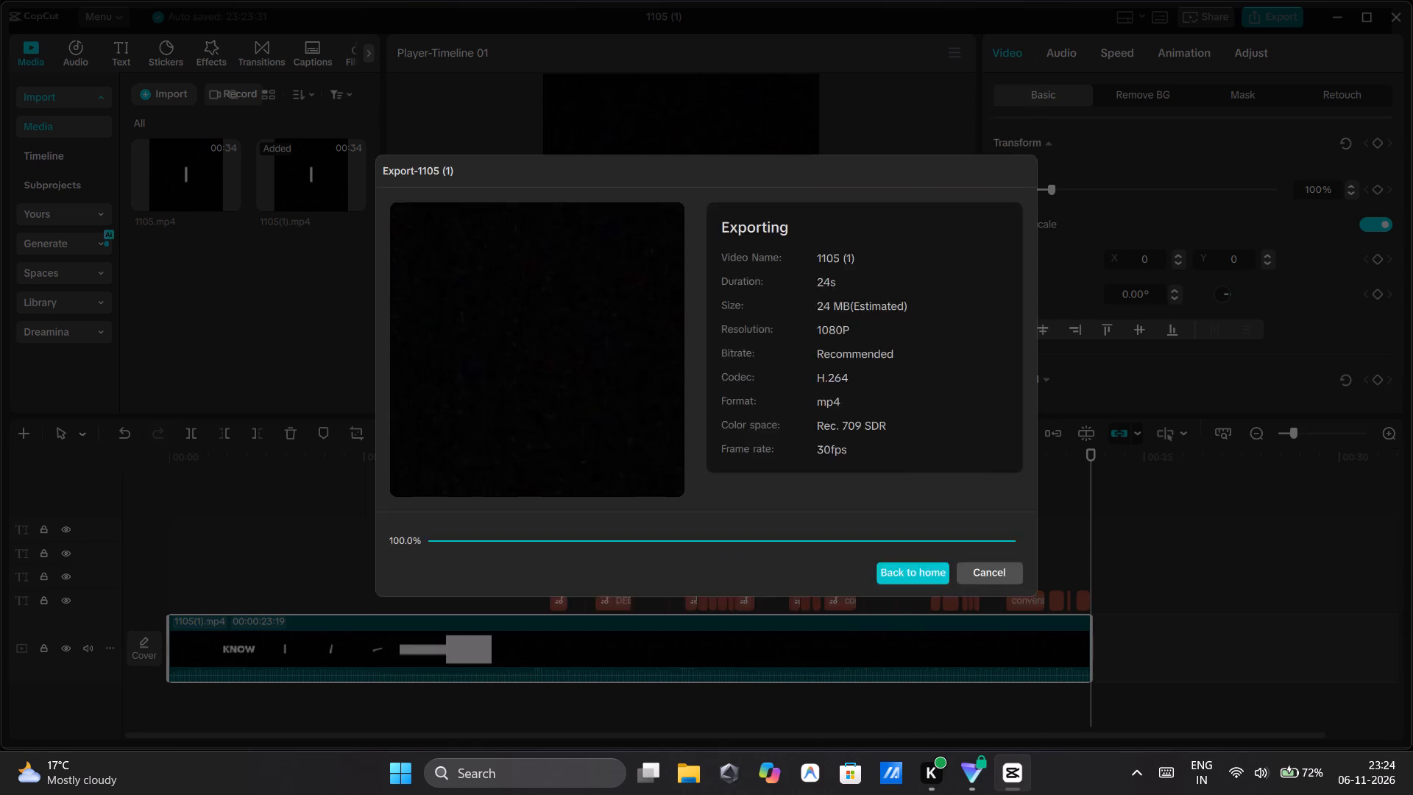
pyautogui.click(974, 642)
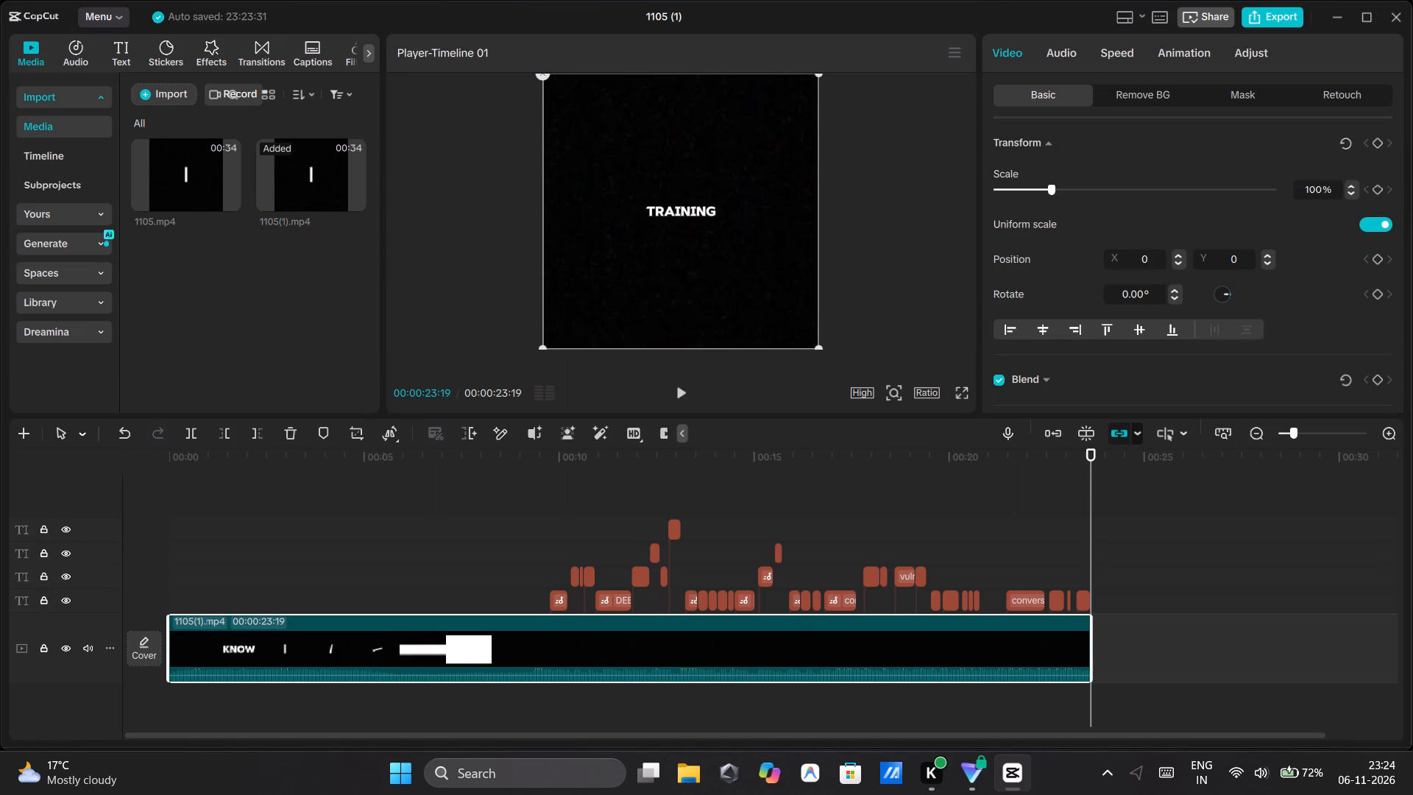
# Open the main menu of the project 1105 (1).
pyautogui.click(116, 13)
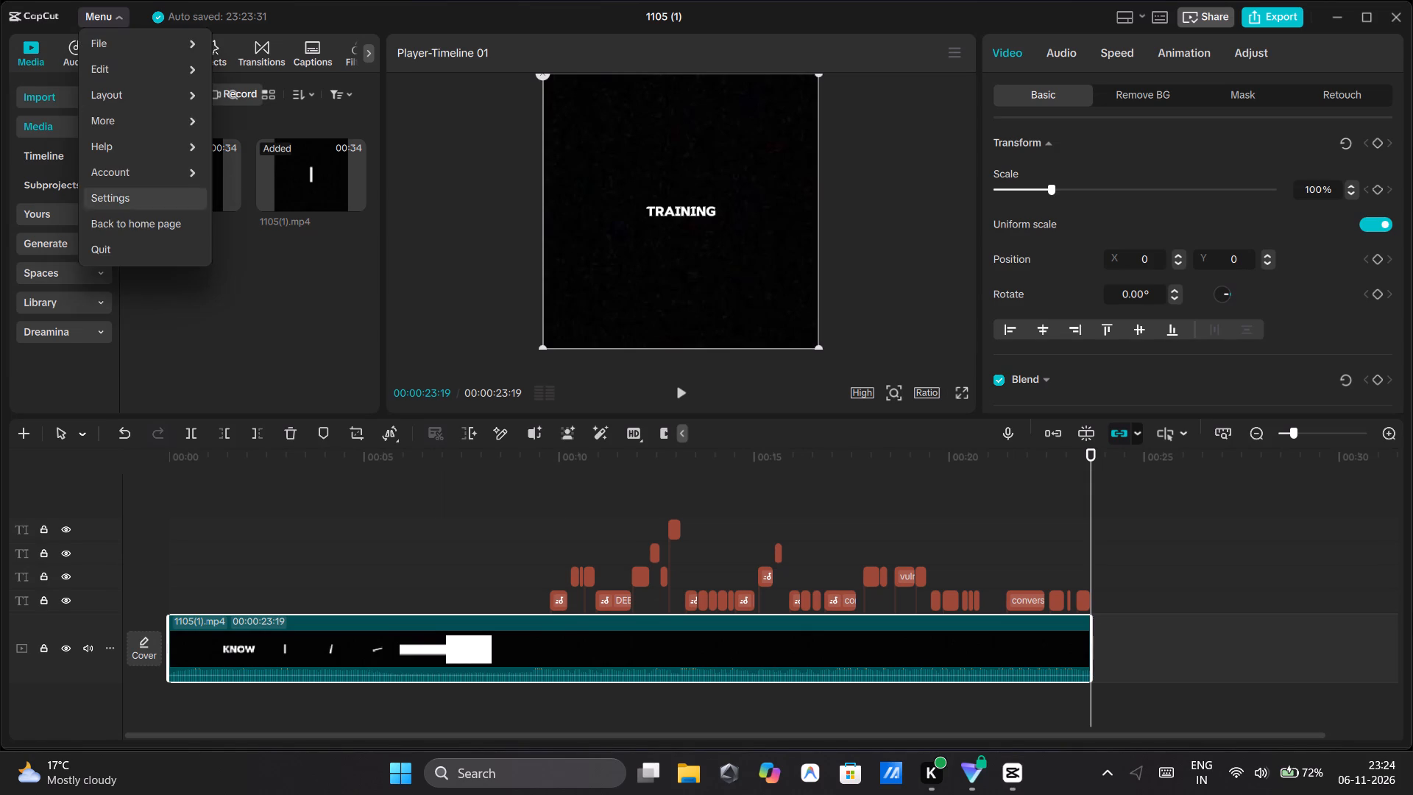